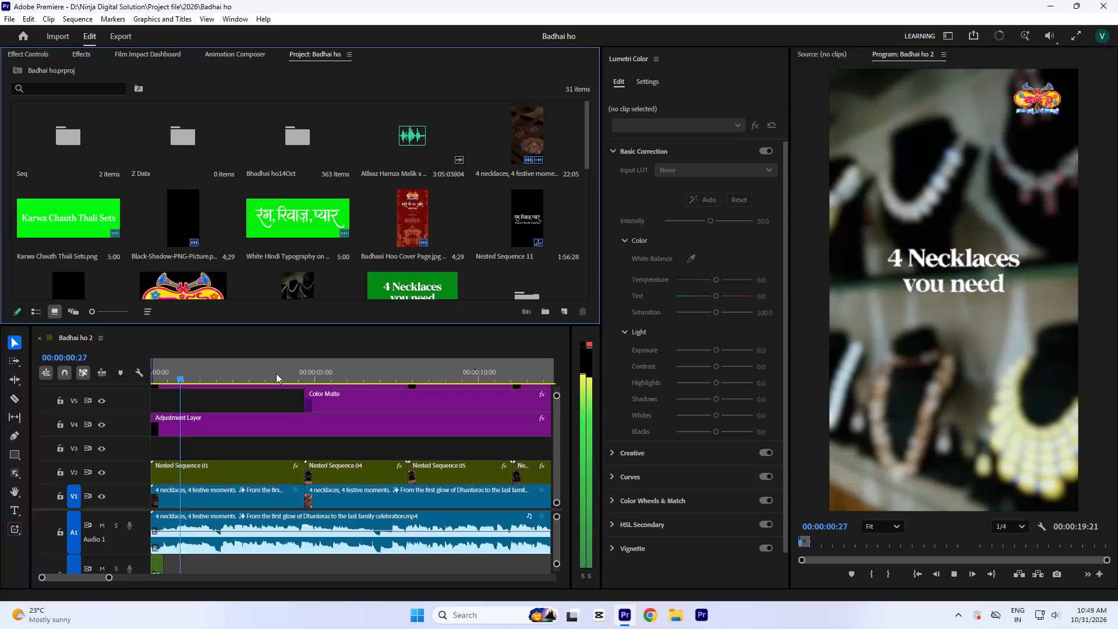
Pause playback of the Badhai ho 2 sequence during the opening "4 Necklaces you need" title.
key(space)
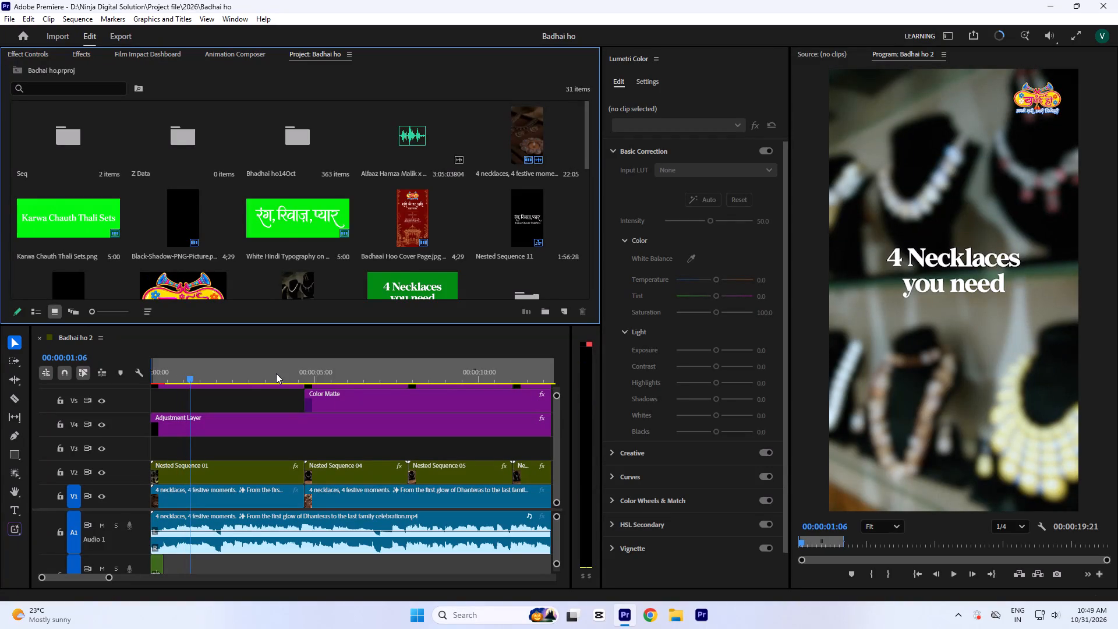
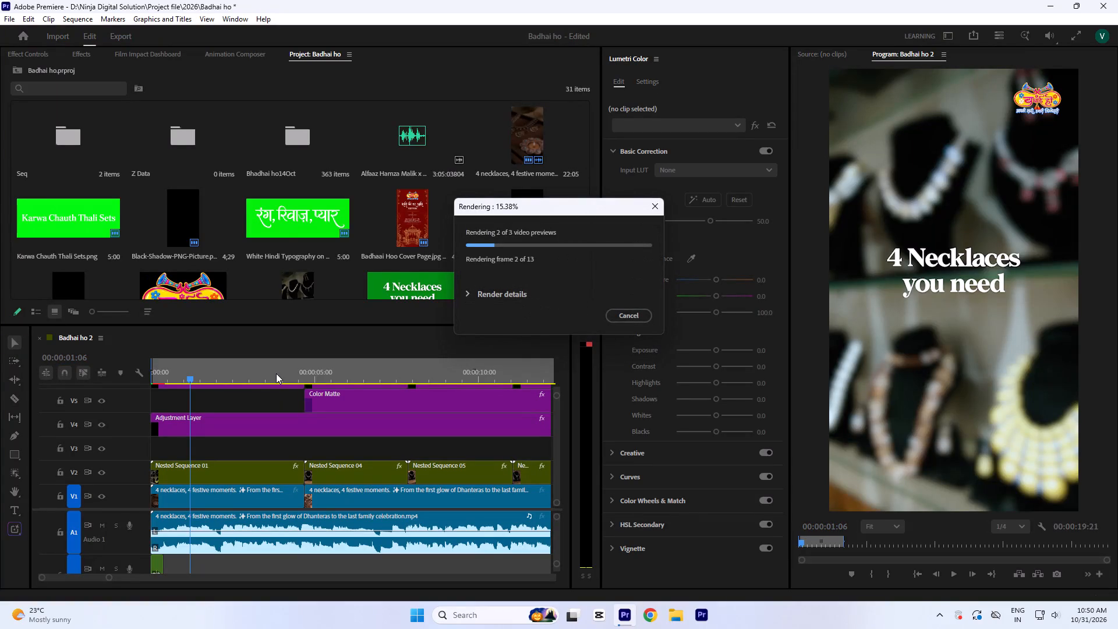
Play the Badhai ho 2 opening title and check the Dhanteras necklace section that follows it.
key(space)
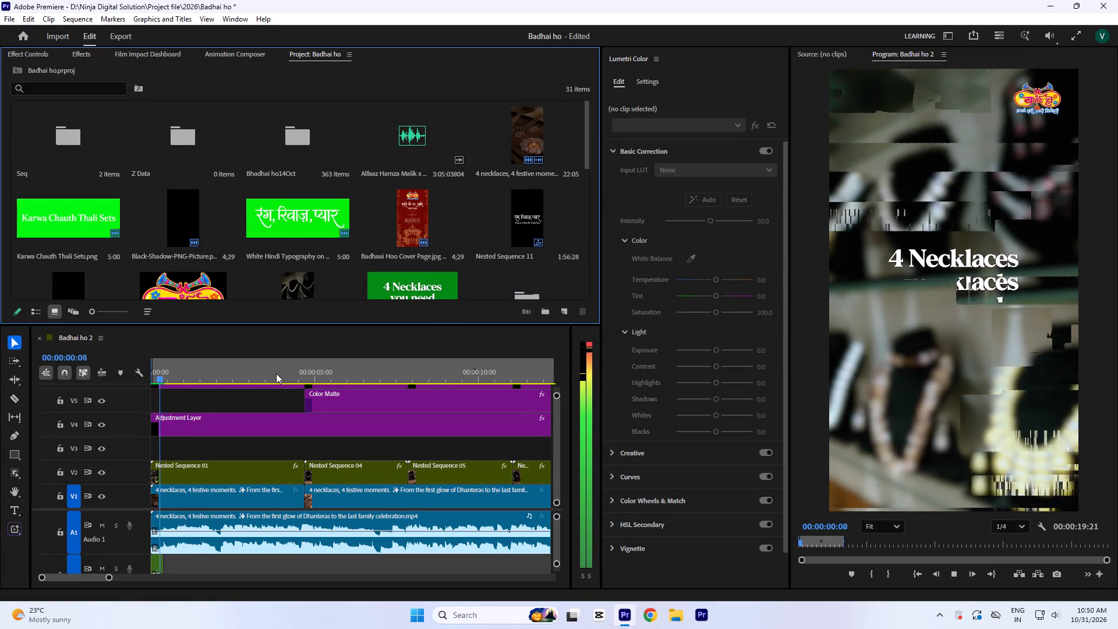
key(space)
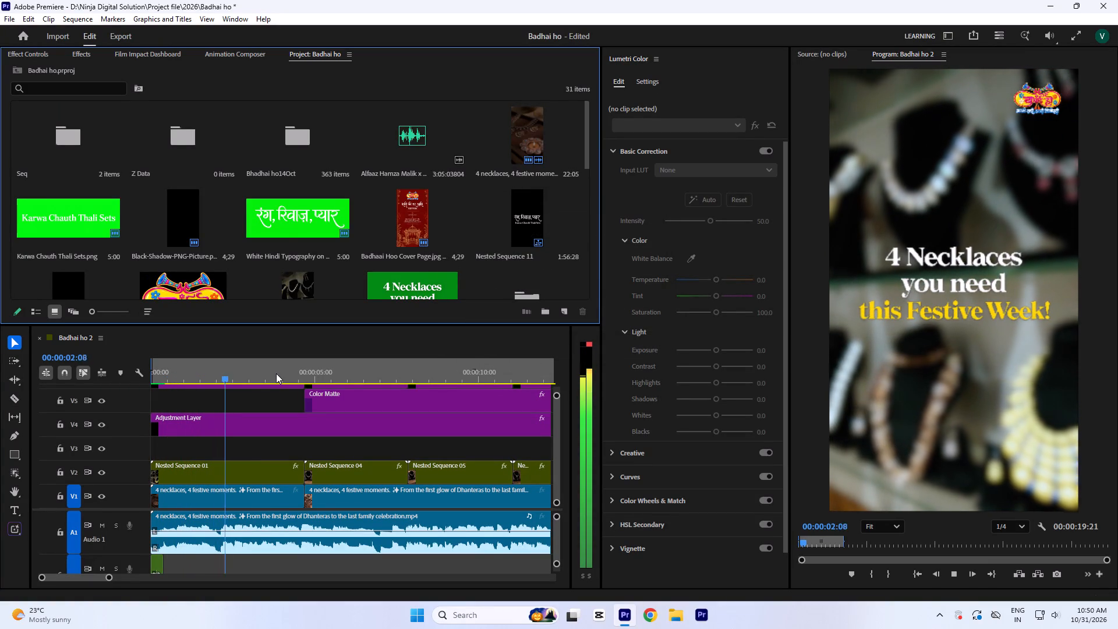
key(space)
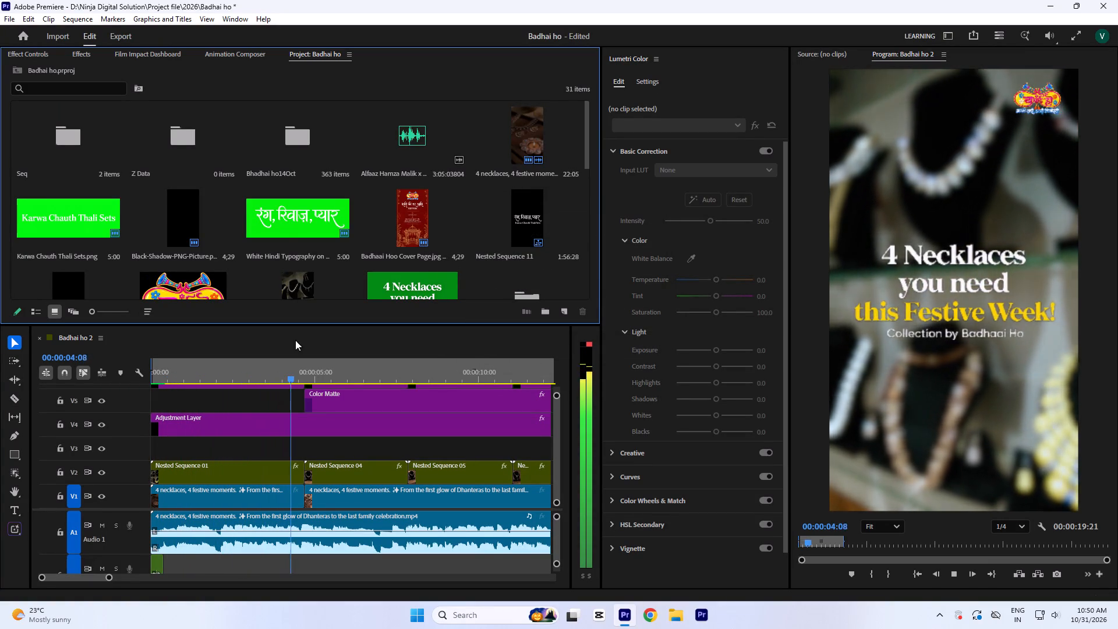
click(335, 364)
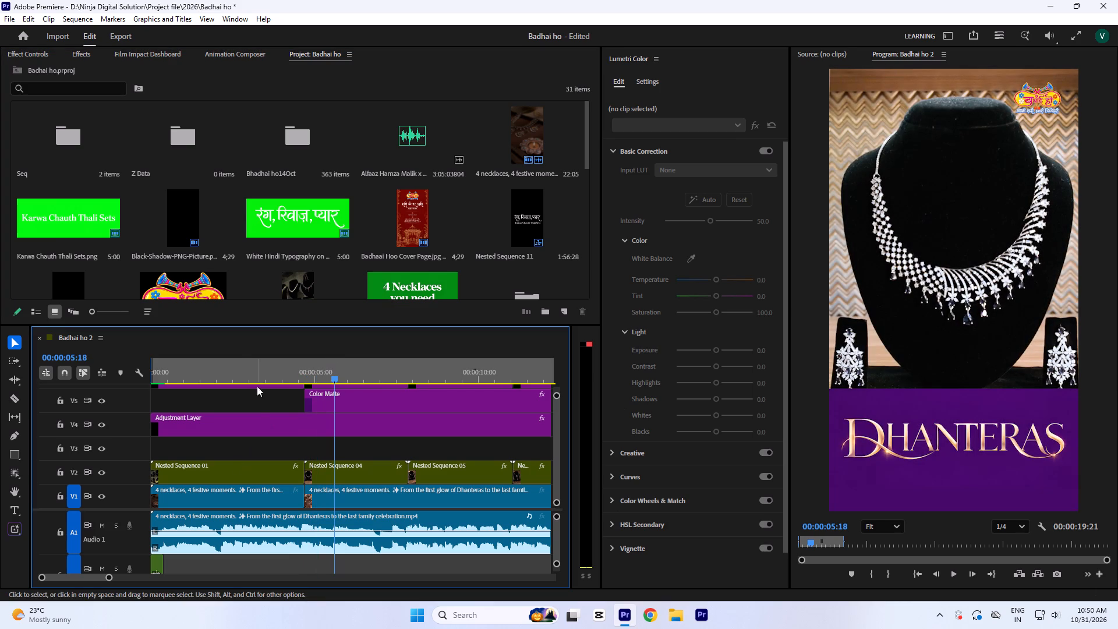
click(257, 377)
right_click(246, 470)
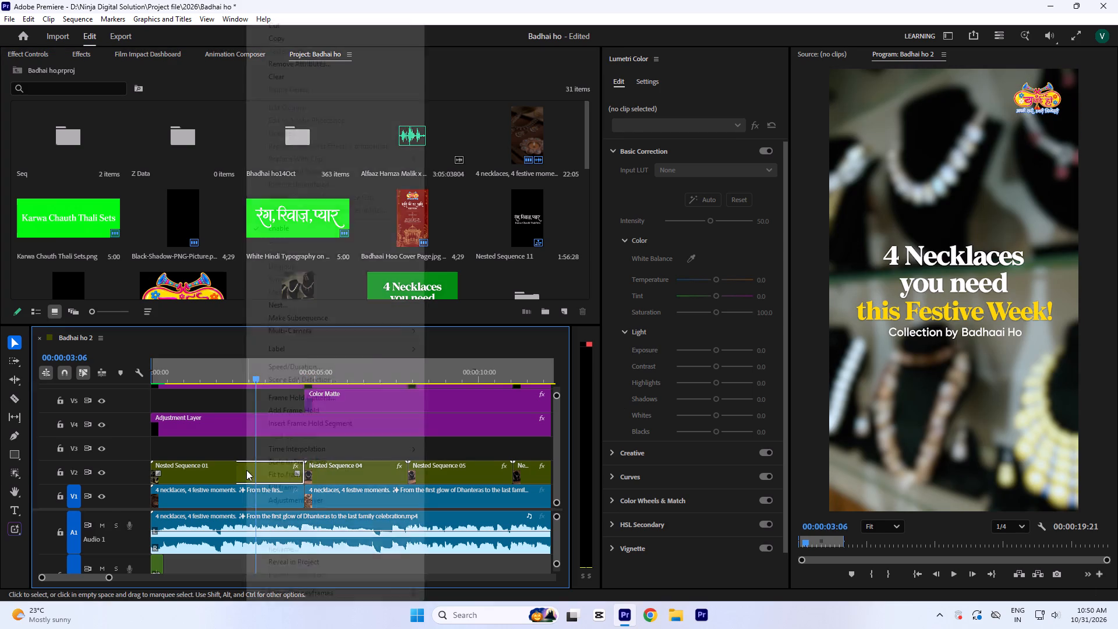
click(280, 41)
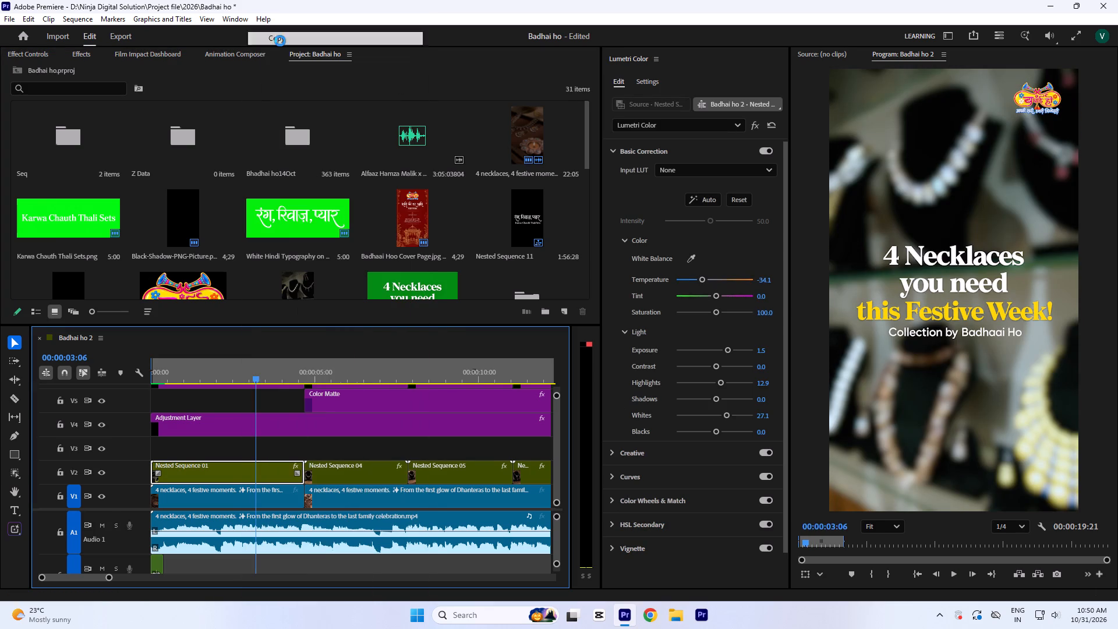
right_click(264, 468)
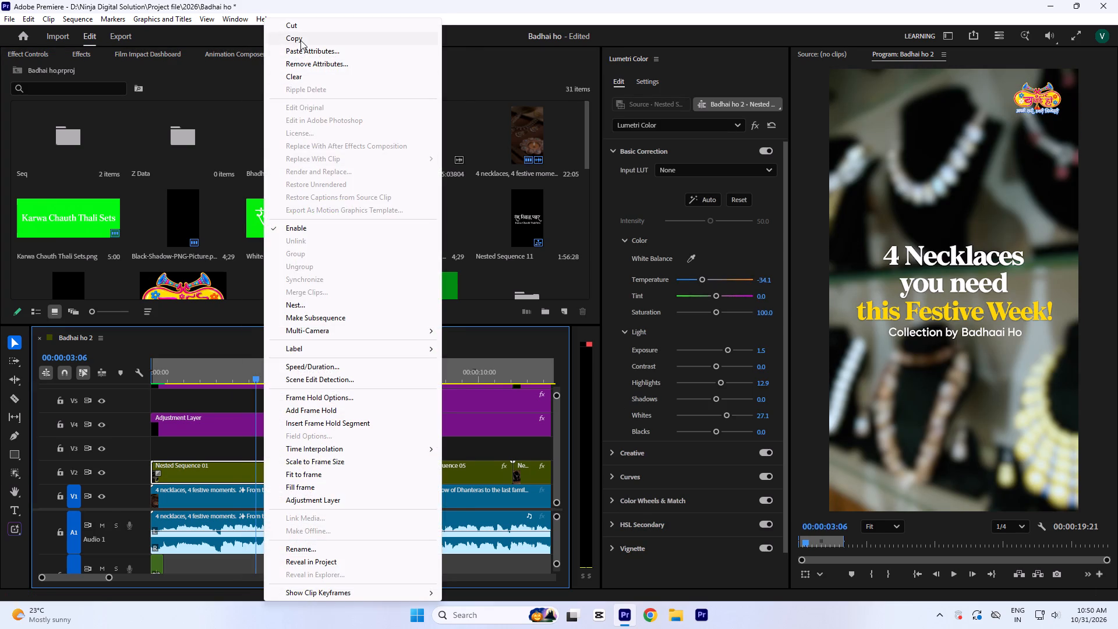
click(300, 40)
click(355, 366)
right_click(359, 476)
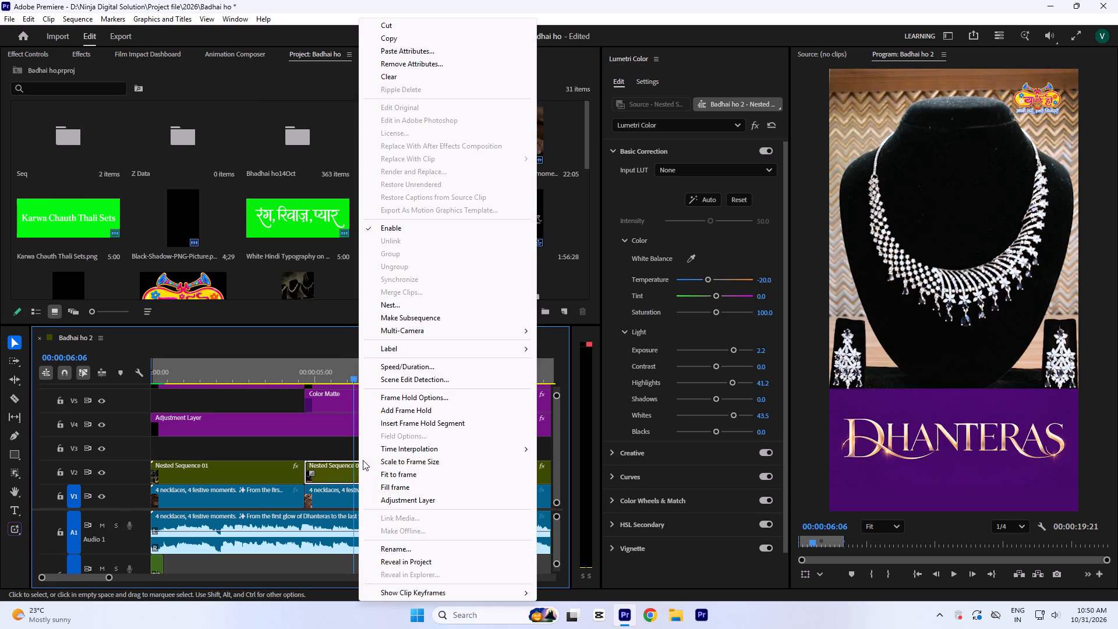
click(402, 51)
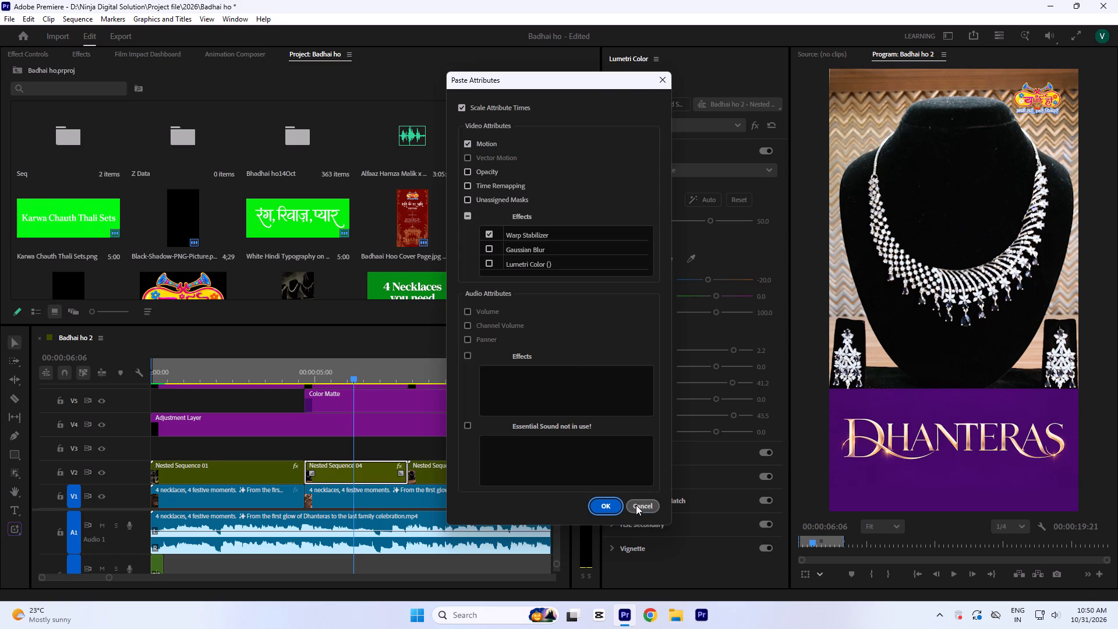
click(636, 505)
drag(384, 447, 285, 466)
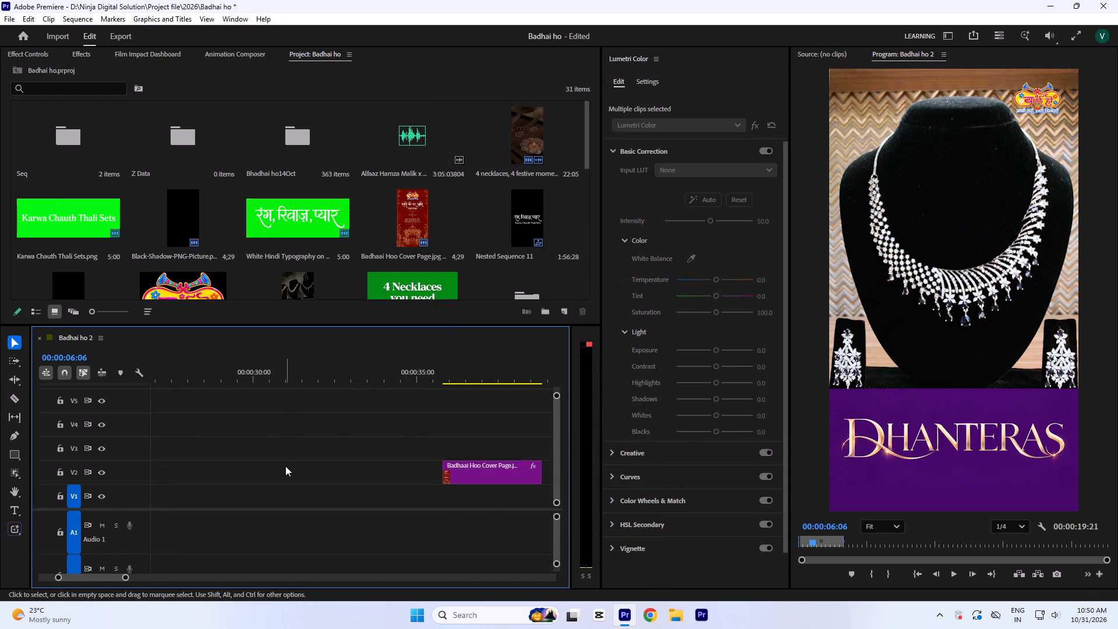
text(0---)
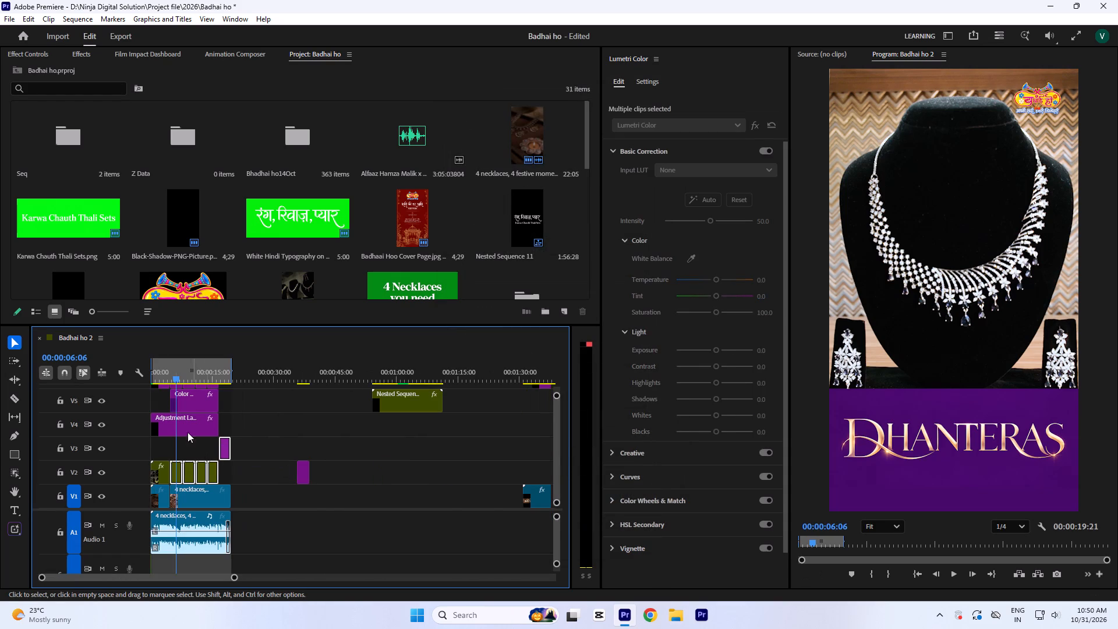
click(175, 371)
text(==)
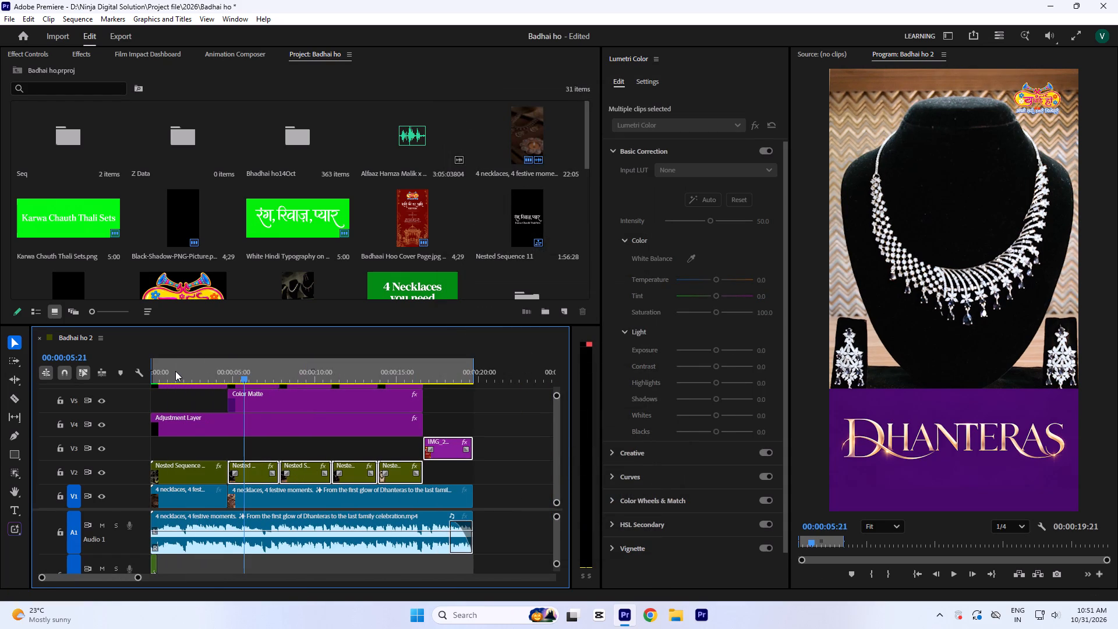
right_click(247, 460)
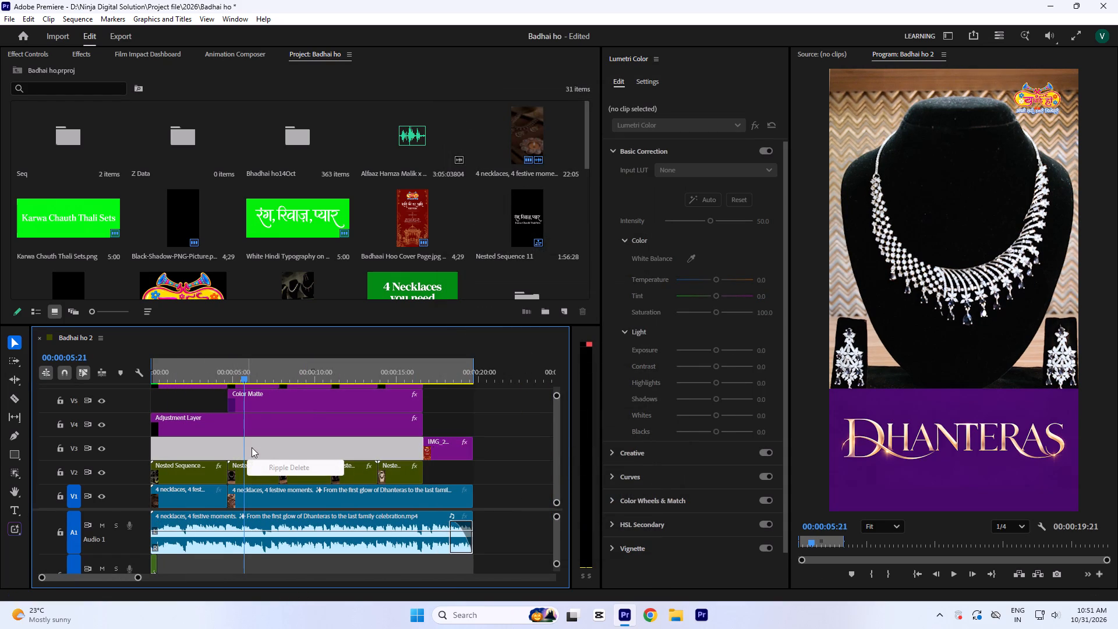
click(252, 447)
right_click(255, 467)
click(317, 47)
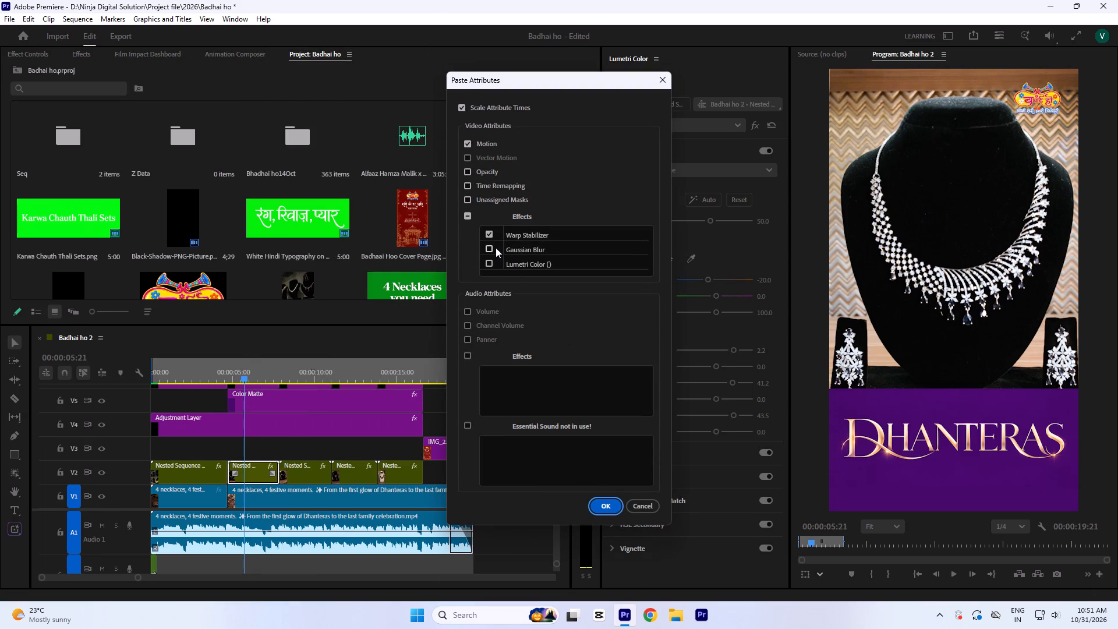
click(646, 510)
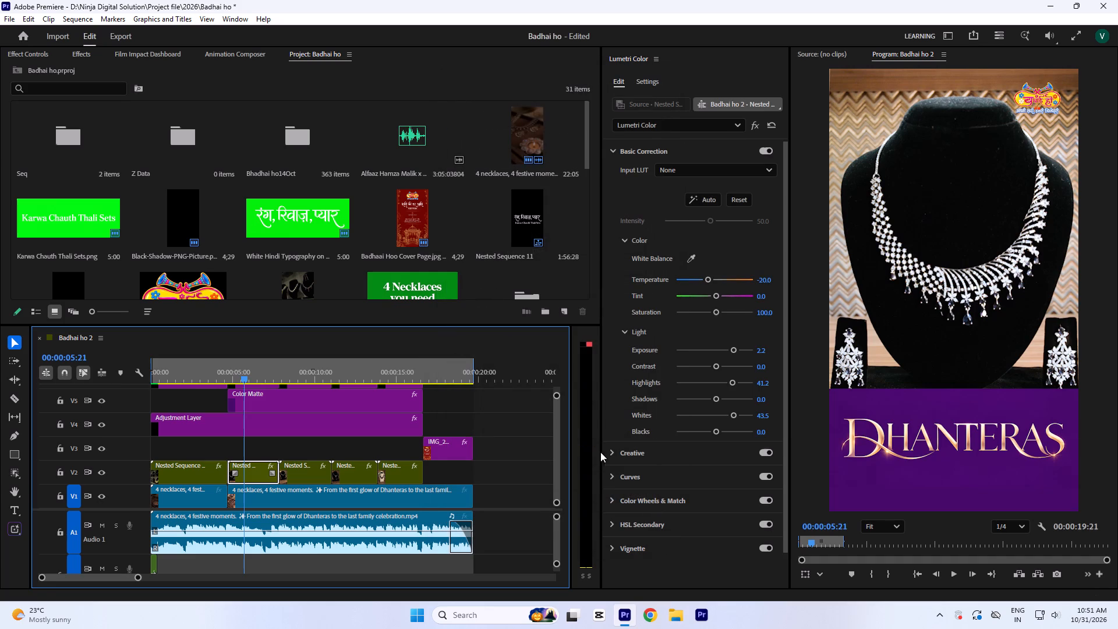
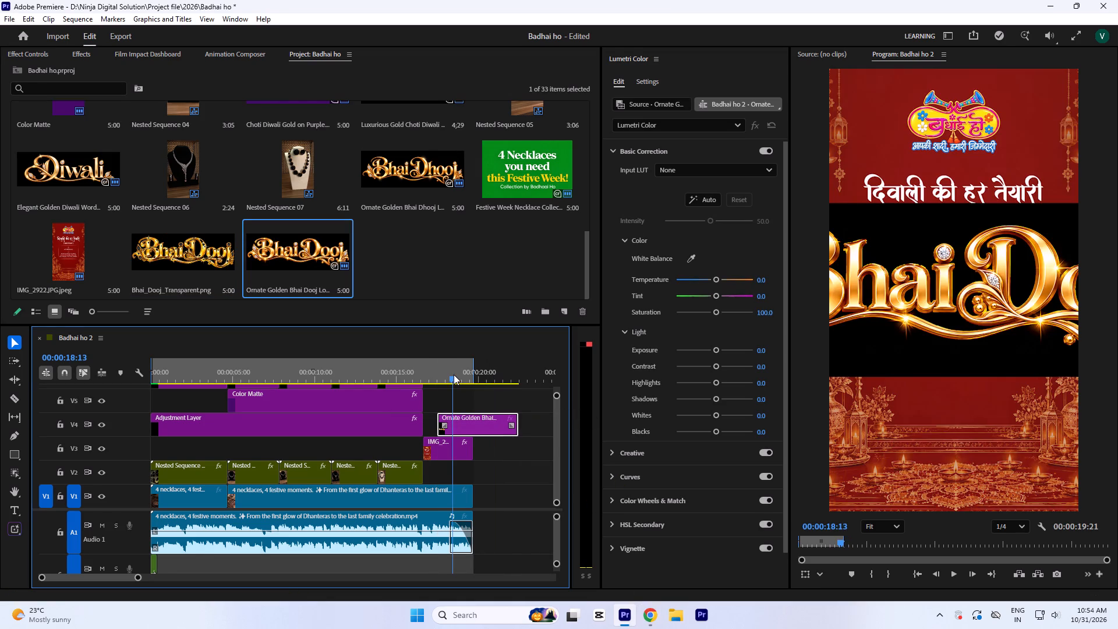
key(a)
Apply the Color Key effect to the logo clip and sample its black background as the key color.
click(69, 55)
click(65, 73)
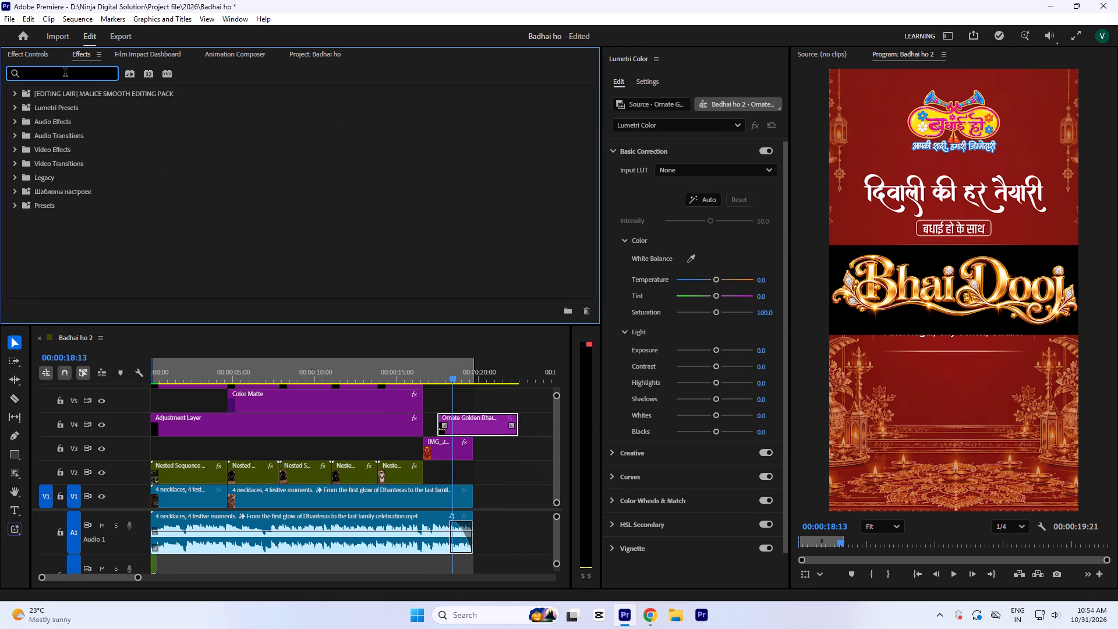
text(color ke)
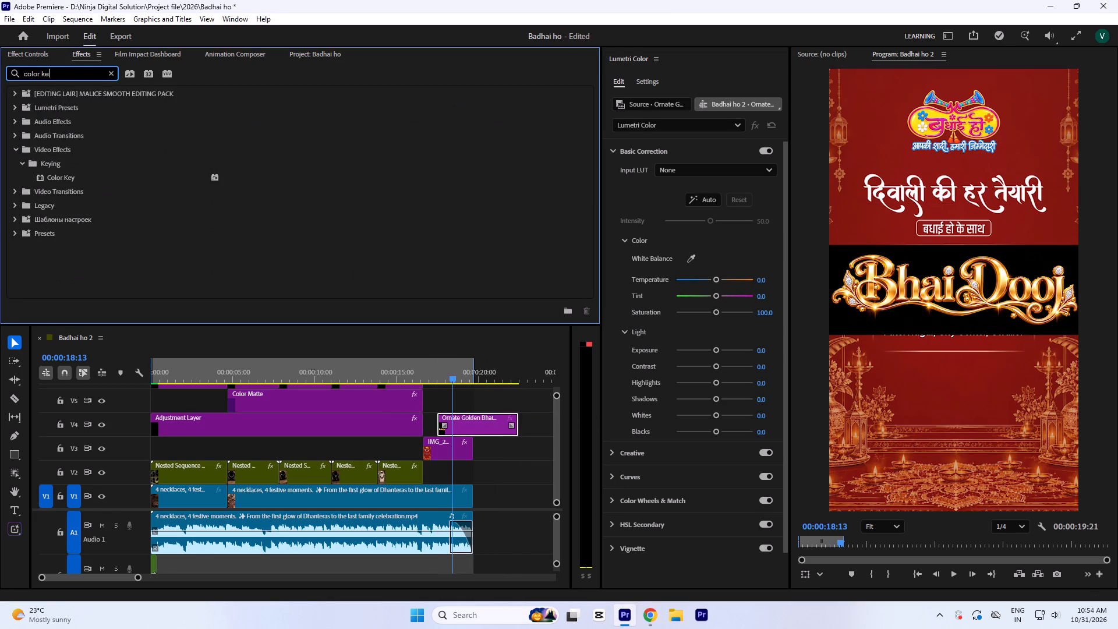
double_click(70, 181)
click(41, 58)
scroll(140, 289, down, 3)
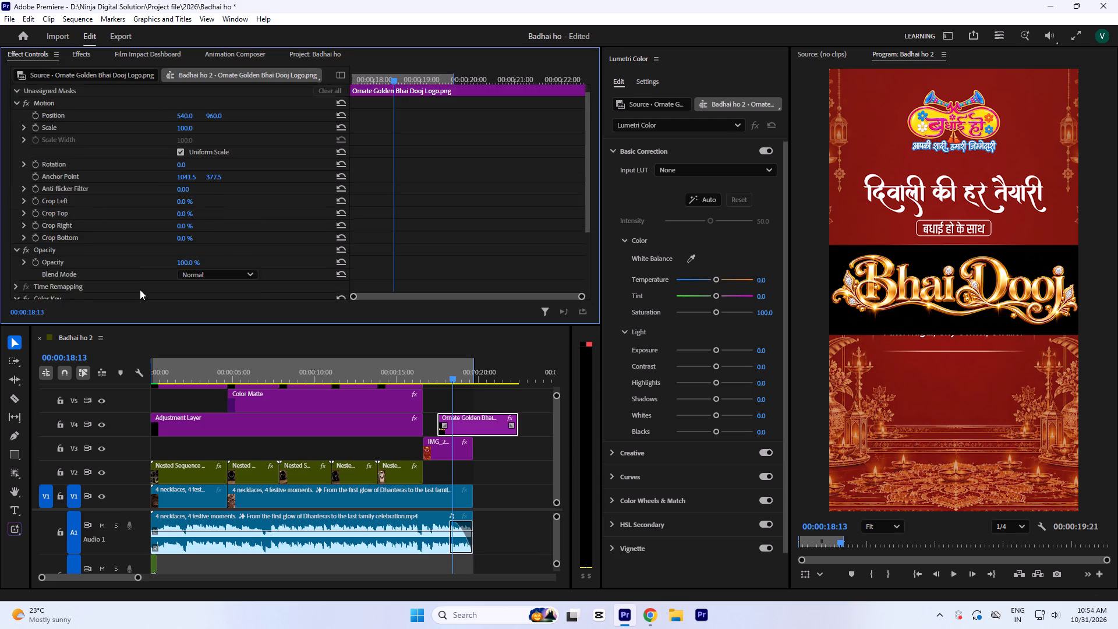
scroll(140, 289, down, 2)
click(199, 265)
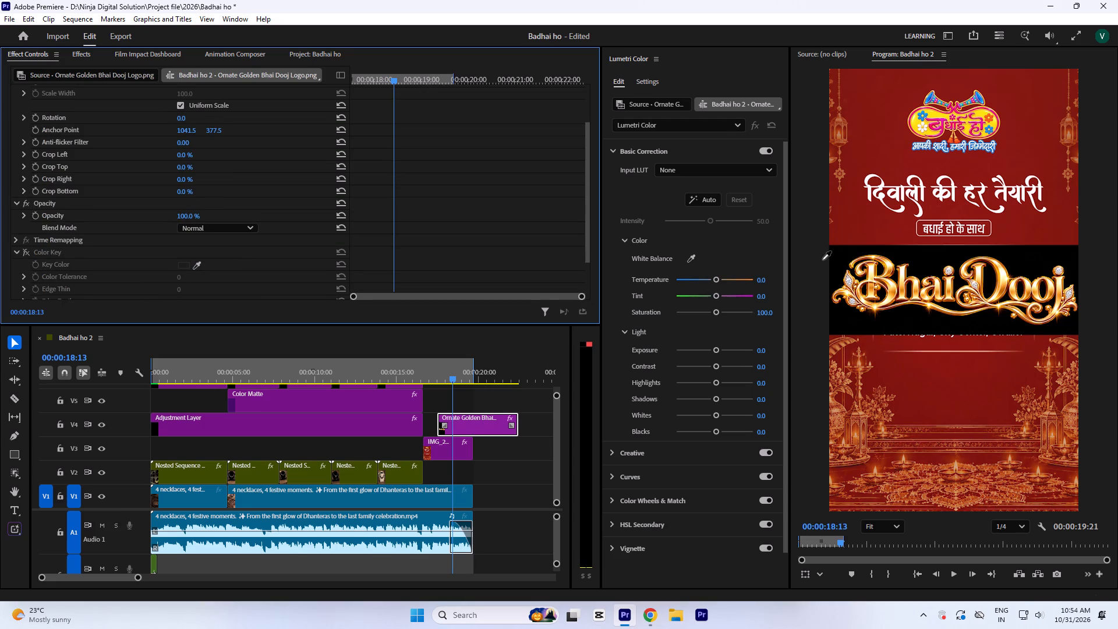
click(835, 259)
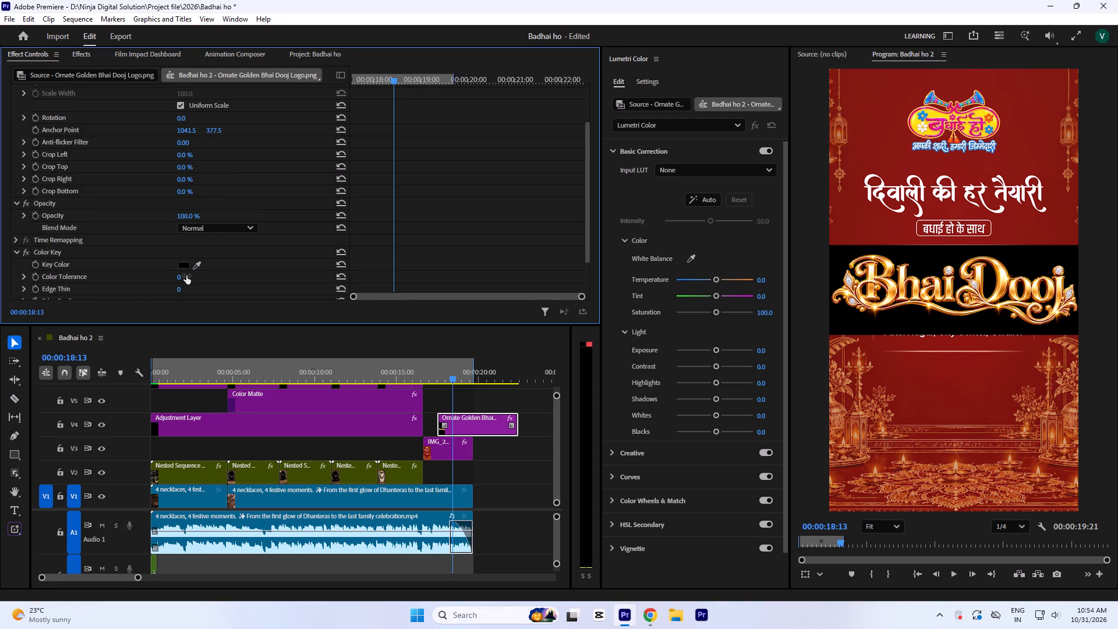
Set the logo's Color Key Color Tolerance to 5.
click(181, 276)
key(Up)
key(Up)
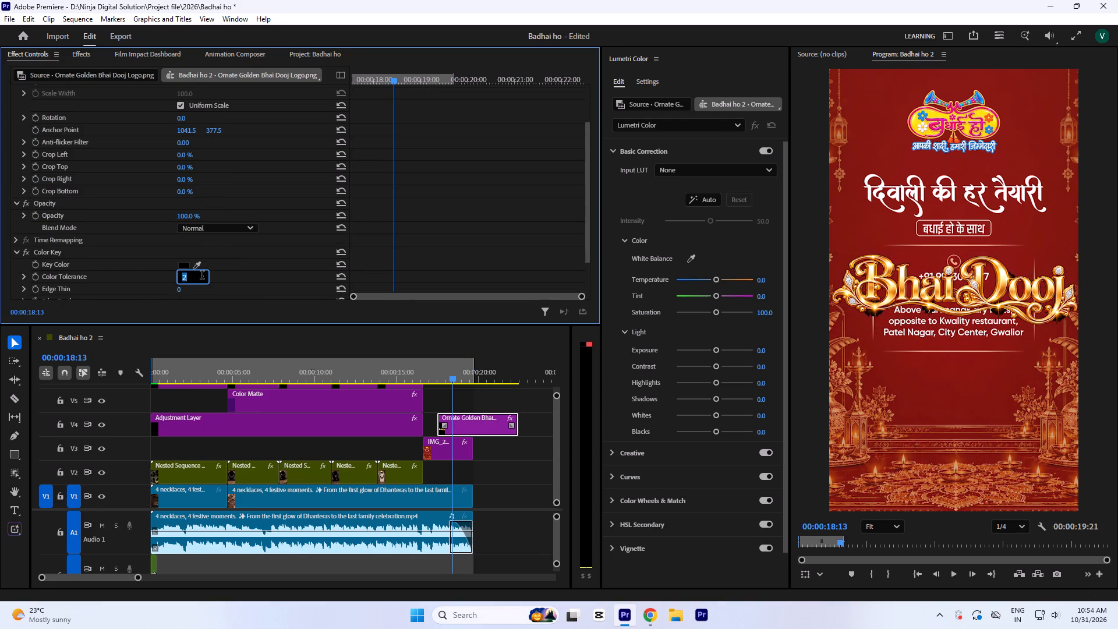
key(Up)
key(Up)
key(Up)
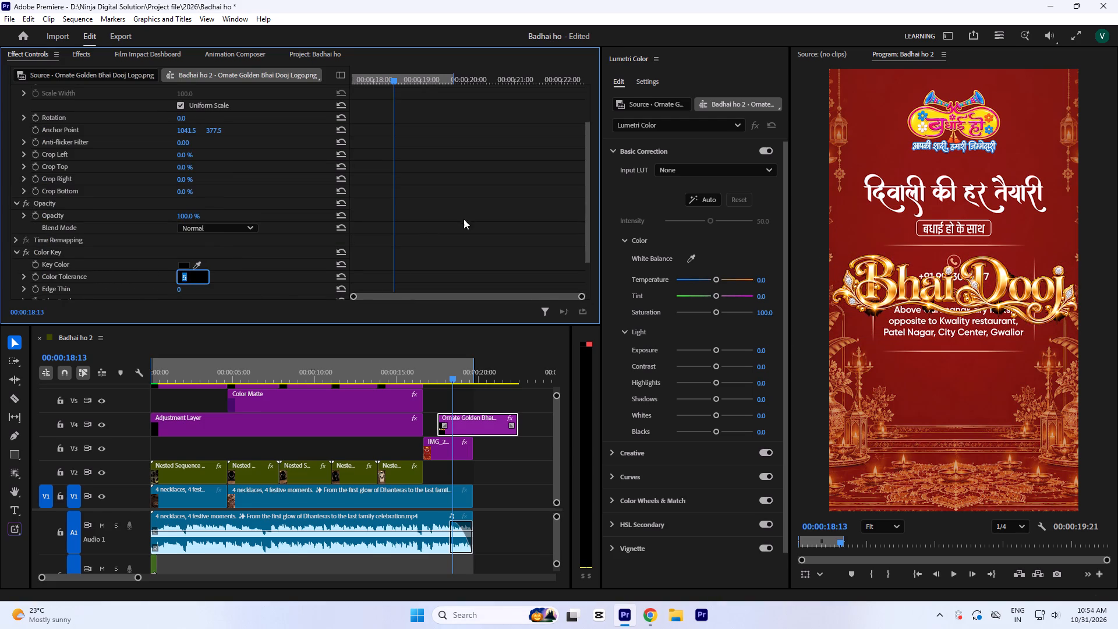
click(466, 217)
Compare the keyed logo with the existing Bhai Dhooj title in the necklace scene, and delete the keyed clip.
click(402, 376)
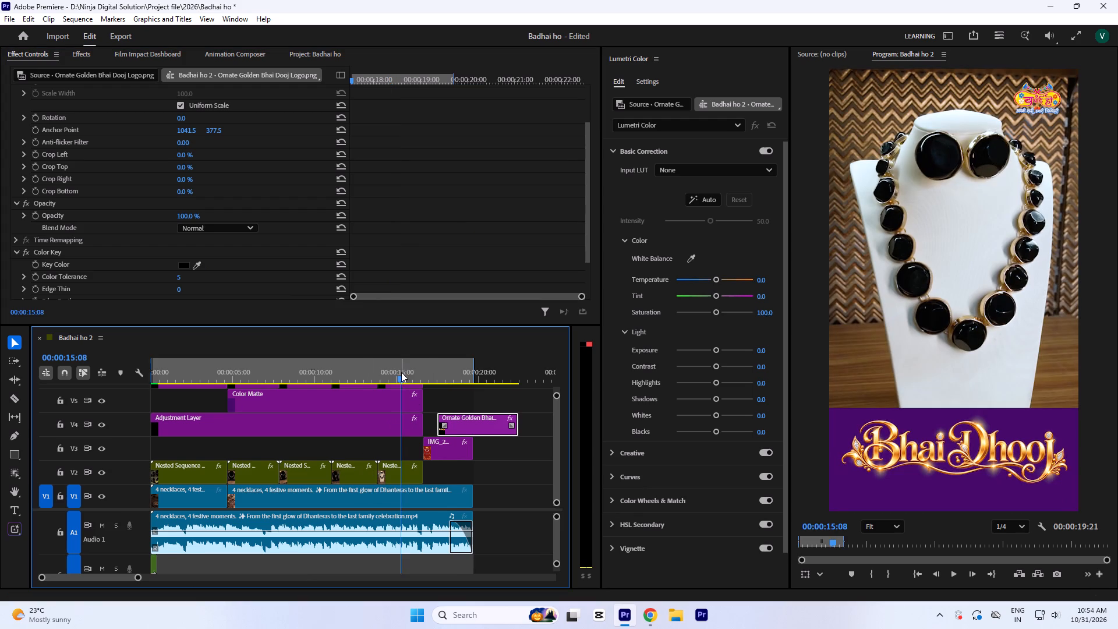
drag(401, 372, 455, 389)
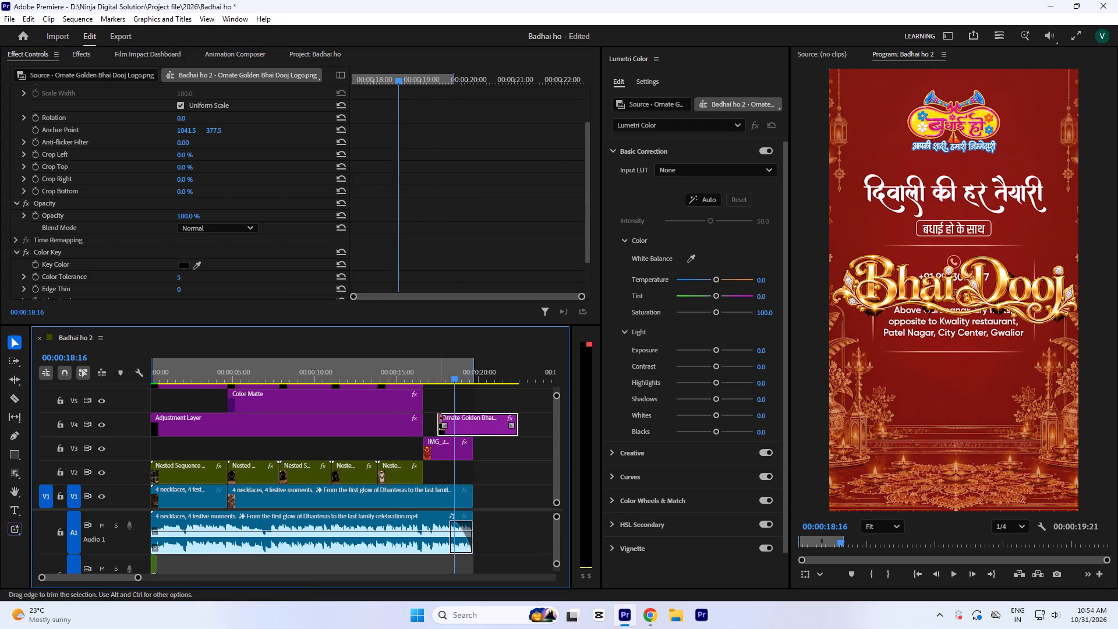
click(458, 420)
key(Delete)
In a new Chrome tab, search Google for "remove background" and open the remove.bg site.
click(654, 613)
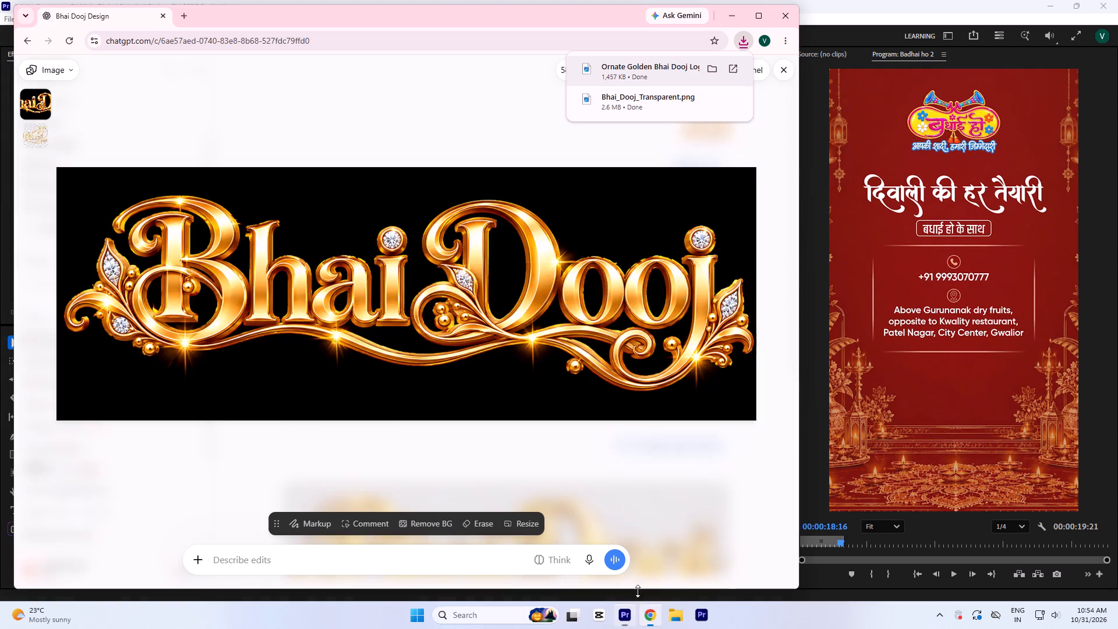
click(182, 17)
click(236, 219)
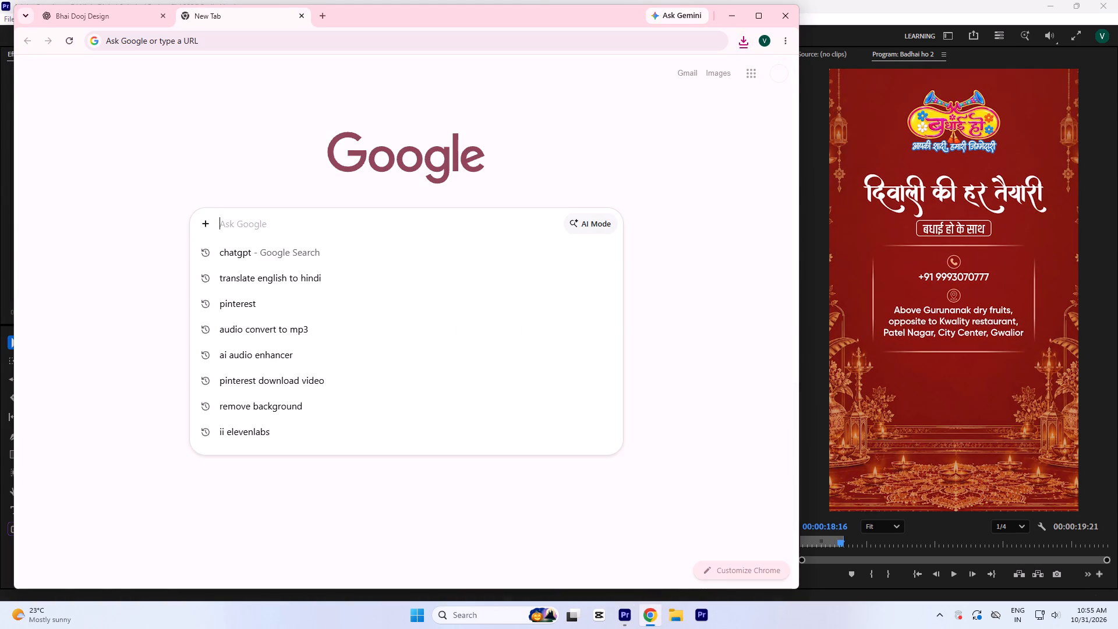
key(r)
key(e)
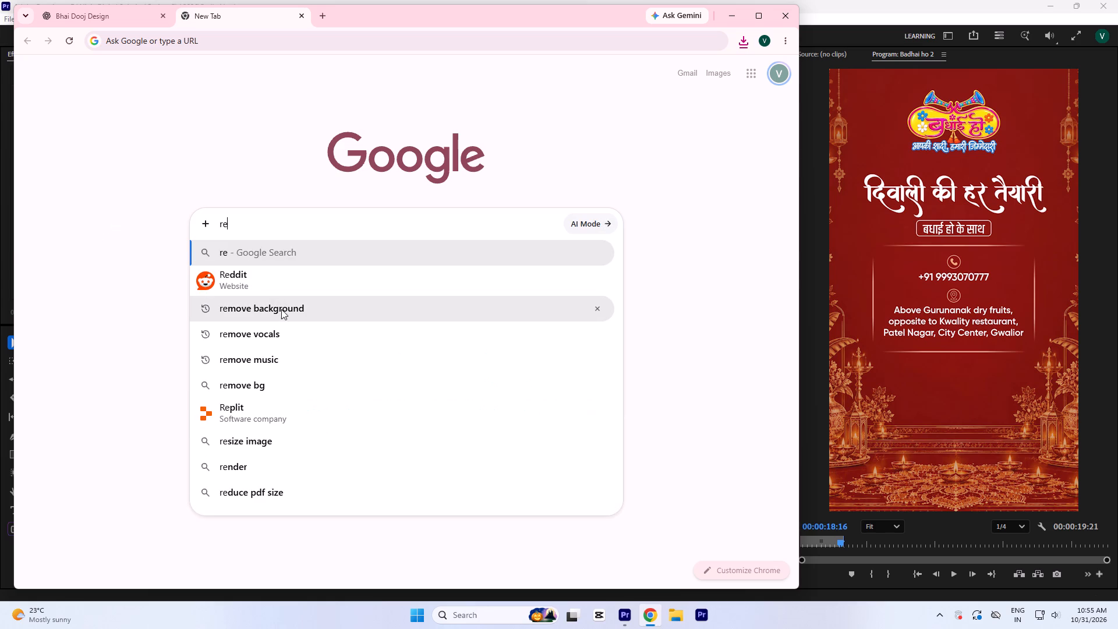
click(281, 310)
click(214, 165)
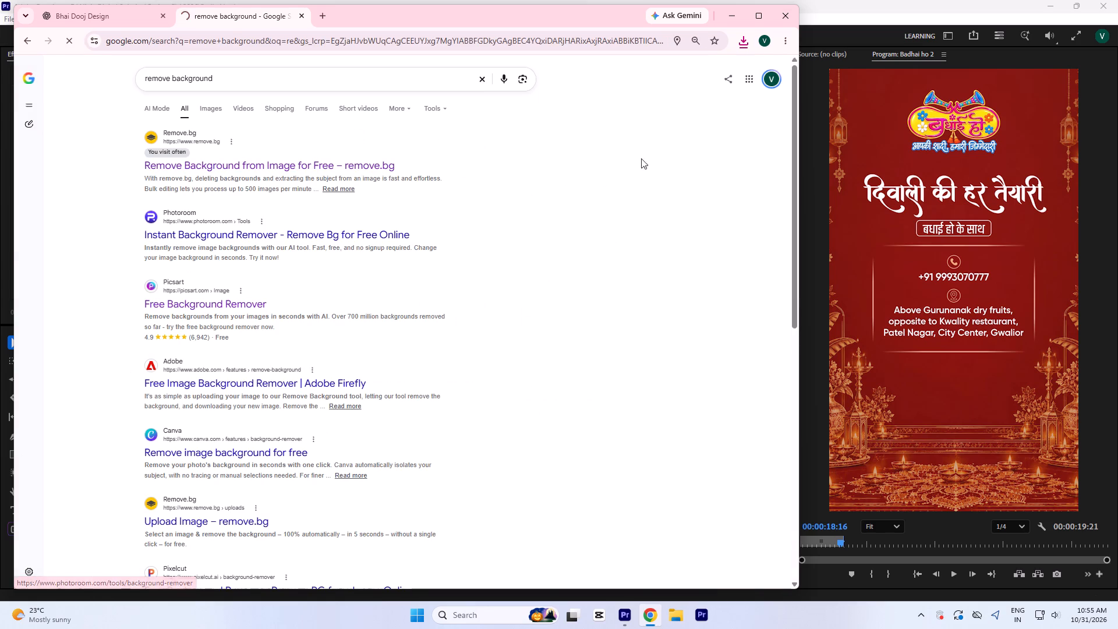
Upload the downloaded Ornate Golden Bhai Dooj Logo image to remove.bg to remove its black background.
click(741, 40)
drag(643, 93, 526, 400)
click(40, 202)
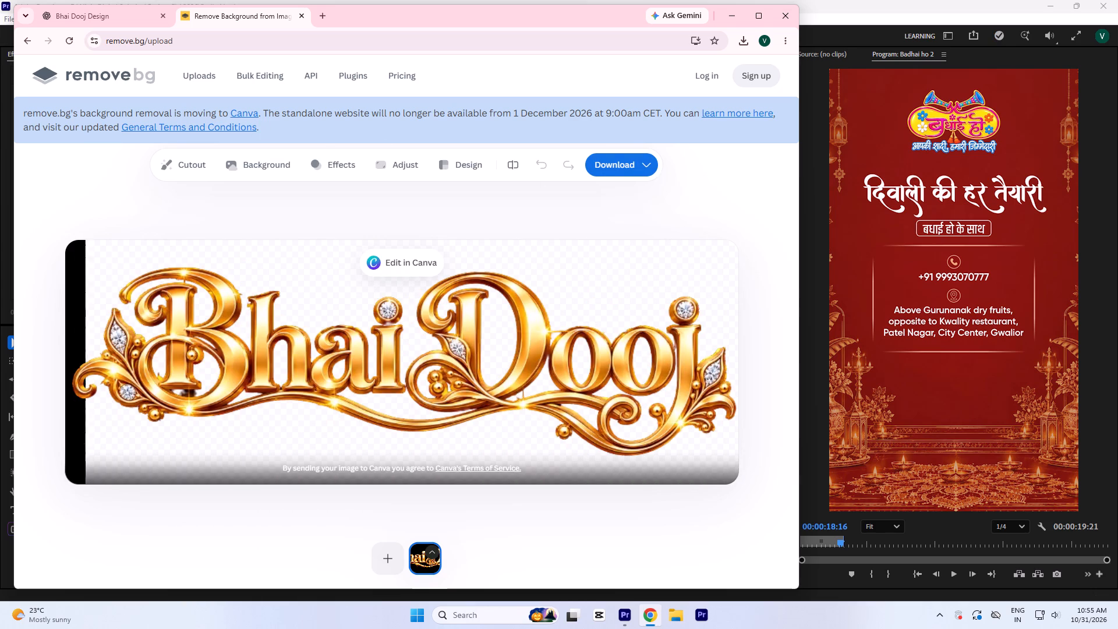
Download the background-free logo in the free 830 x 301 Preview size.
click(631, 168)
click(604, 199)
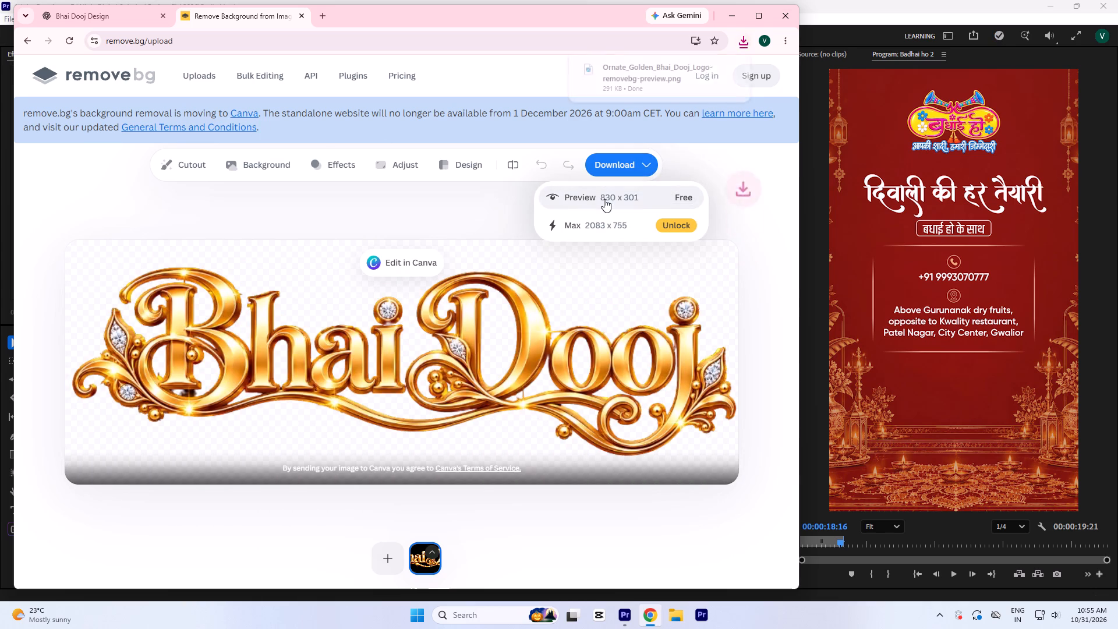
Place the removebg-preview logo on track V4 past the end of the video in Premiere and scale it to the frame.
drag(616, 76, 627, 622)
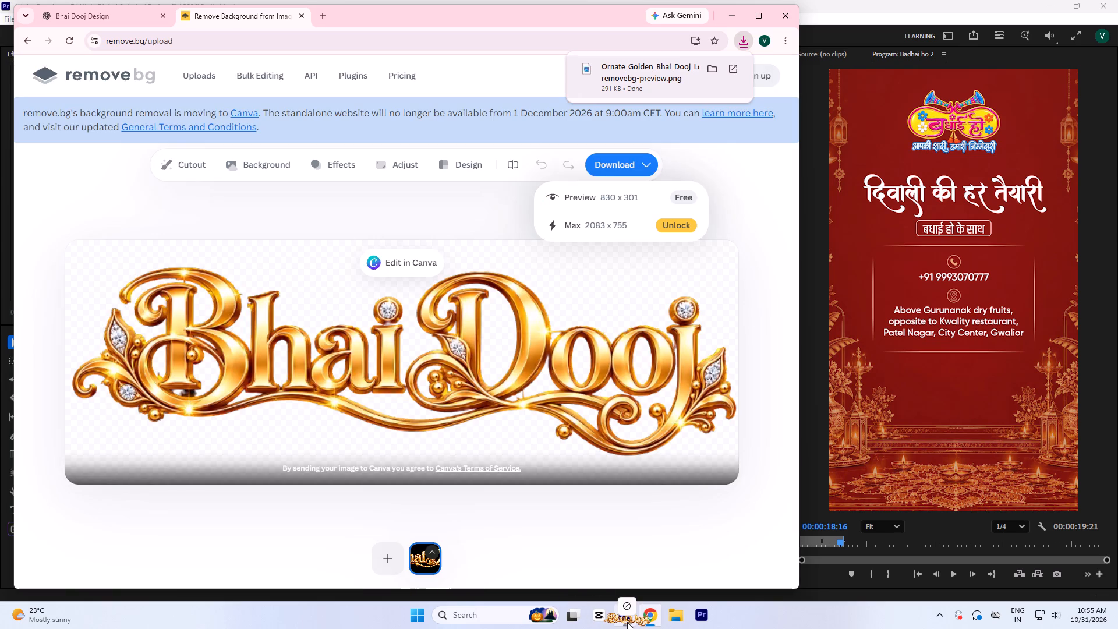
drag(627, 622, 511, 431)
click(530, 367)
click(532, 427)
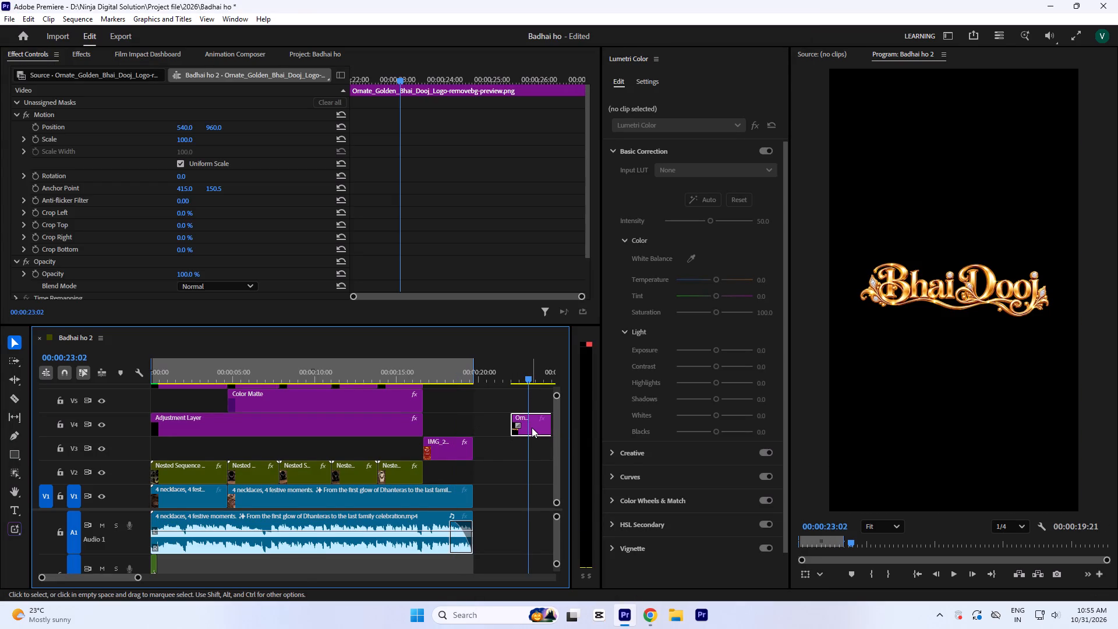
text(a`)
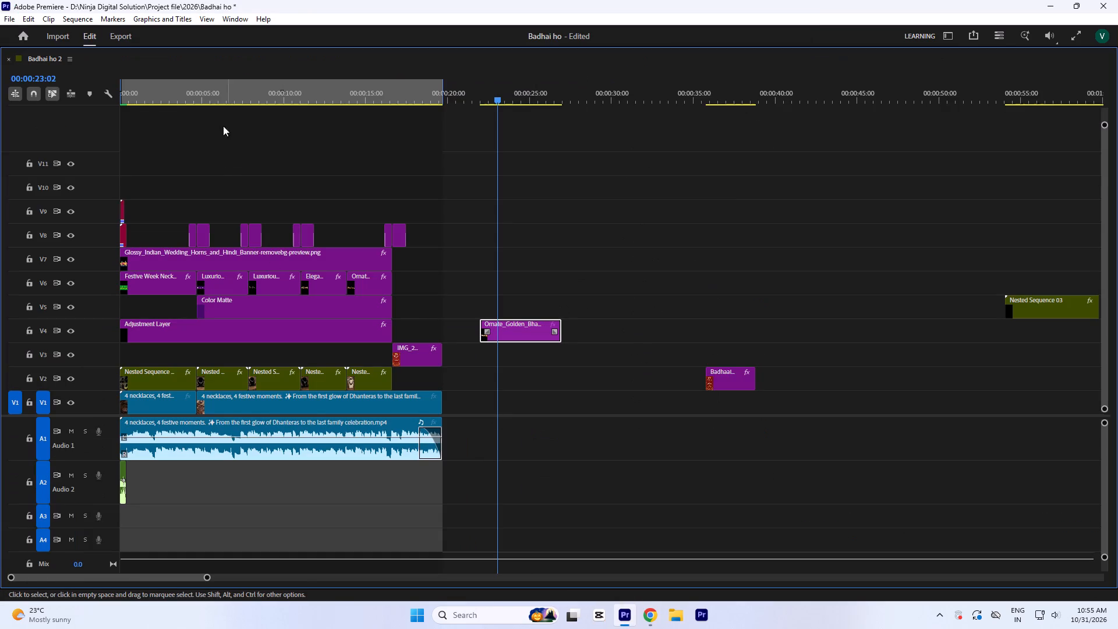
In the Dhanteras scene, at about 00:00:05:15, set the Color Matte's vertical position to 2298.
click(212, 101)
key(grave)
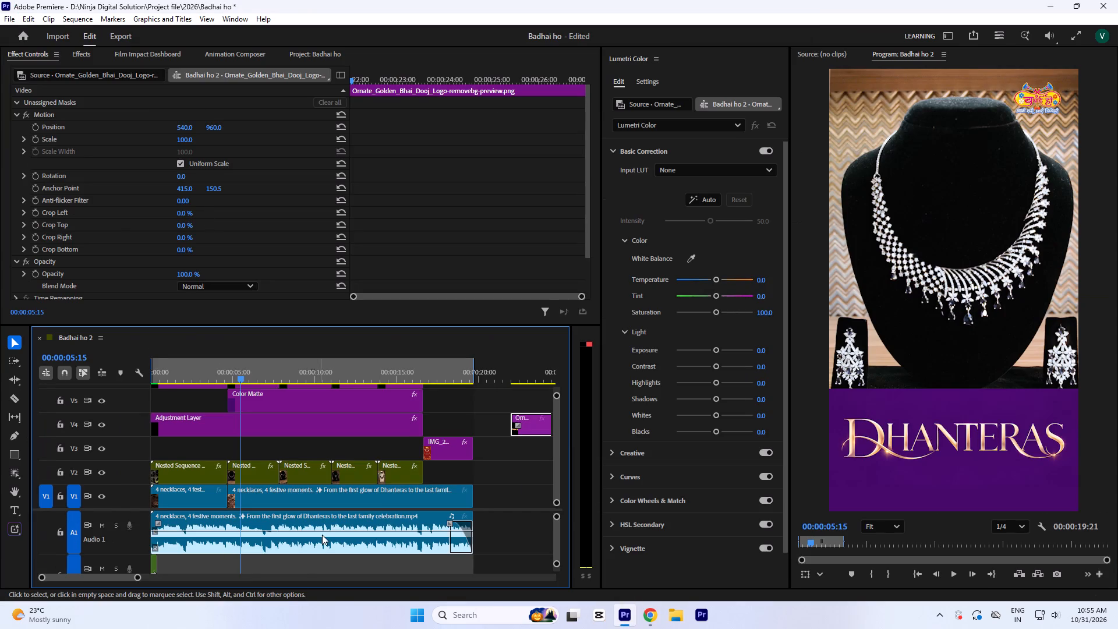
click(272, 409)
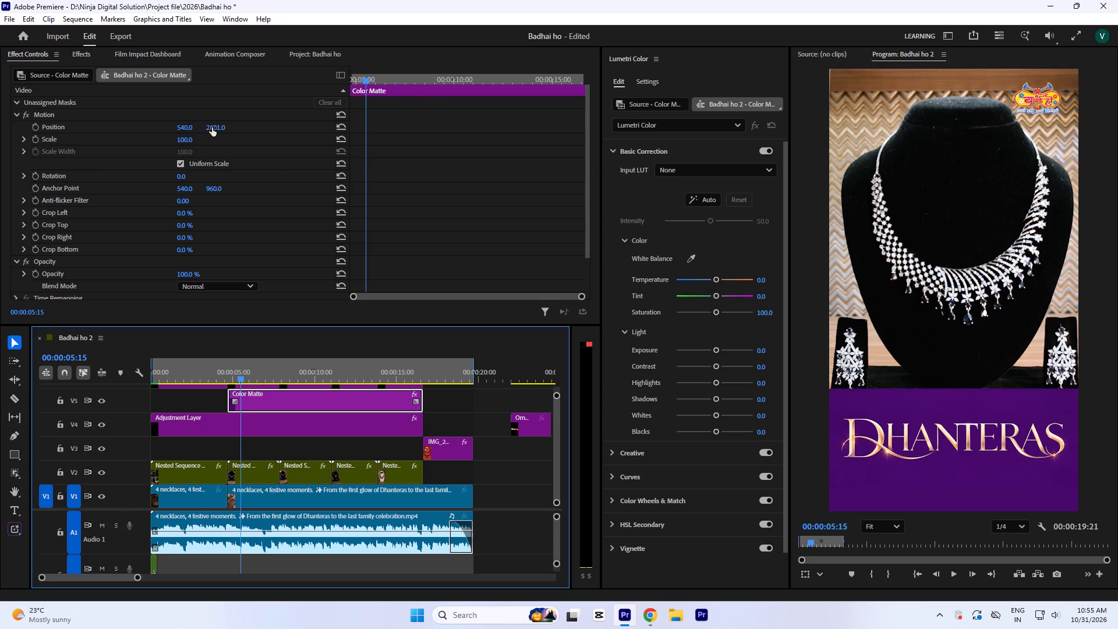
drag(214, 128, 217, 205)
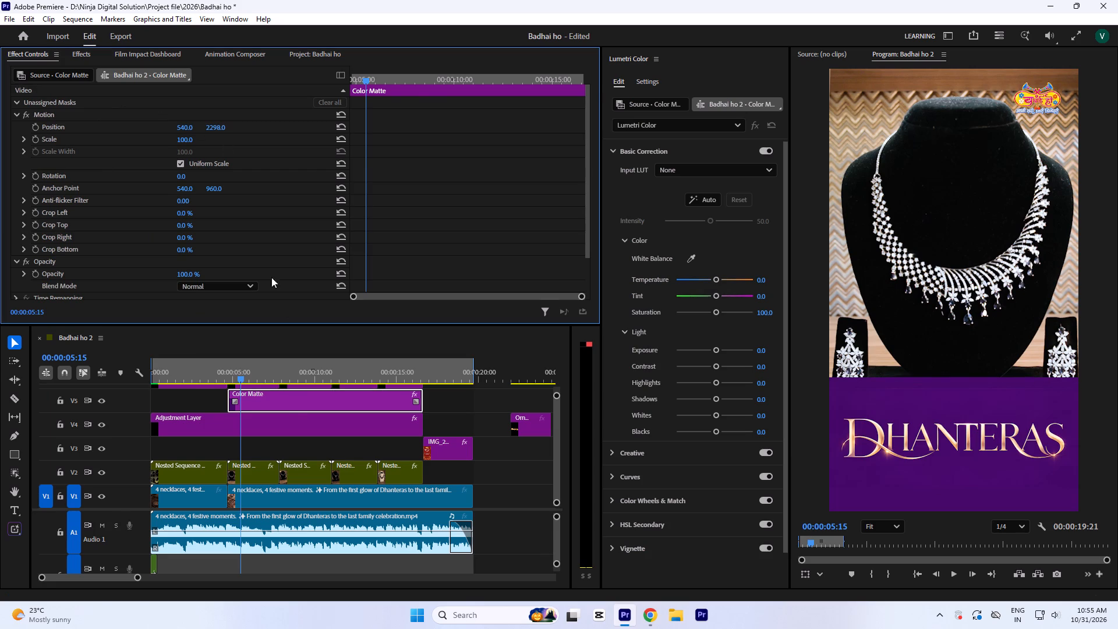
Change the Color Matte's color from purple to dark red #690909.
double_click(285, 407)
drag(576, 356, 582, 405)
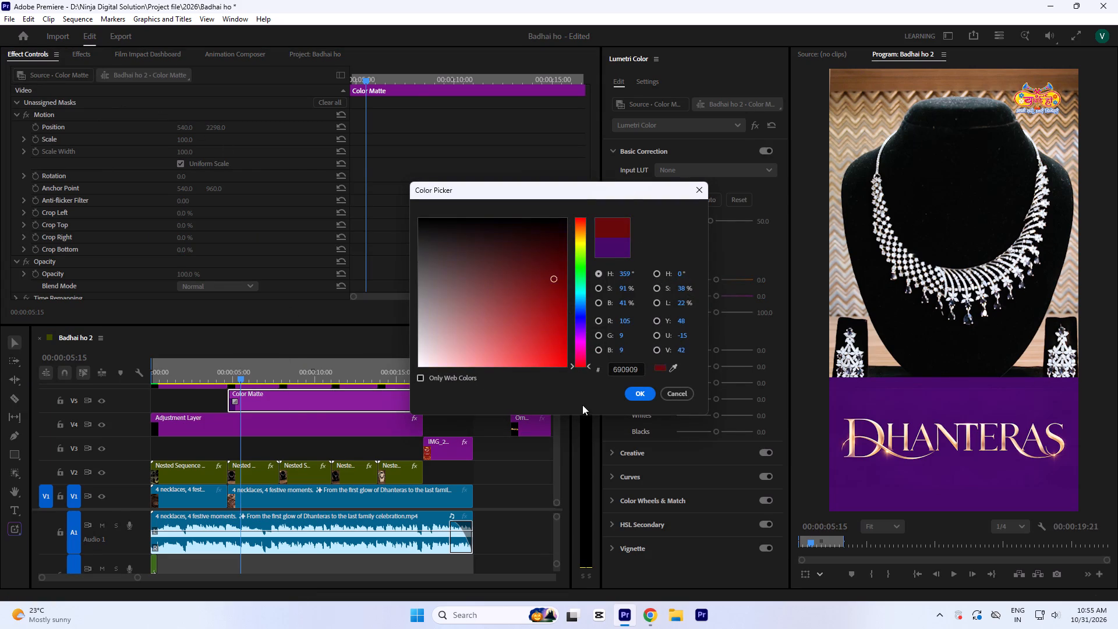
drag(582, 405, 583, 406)
key(Return)
Set the Color Matte's vertical position to 2336.
drag(215, 126, 215, 125)
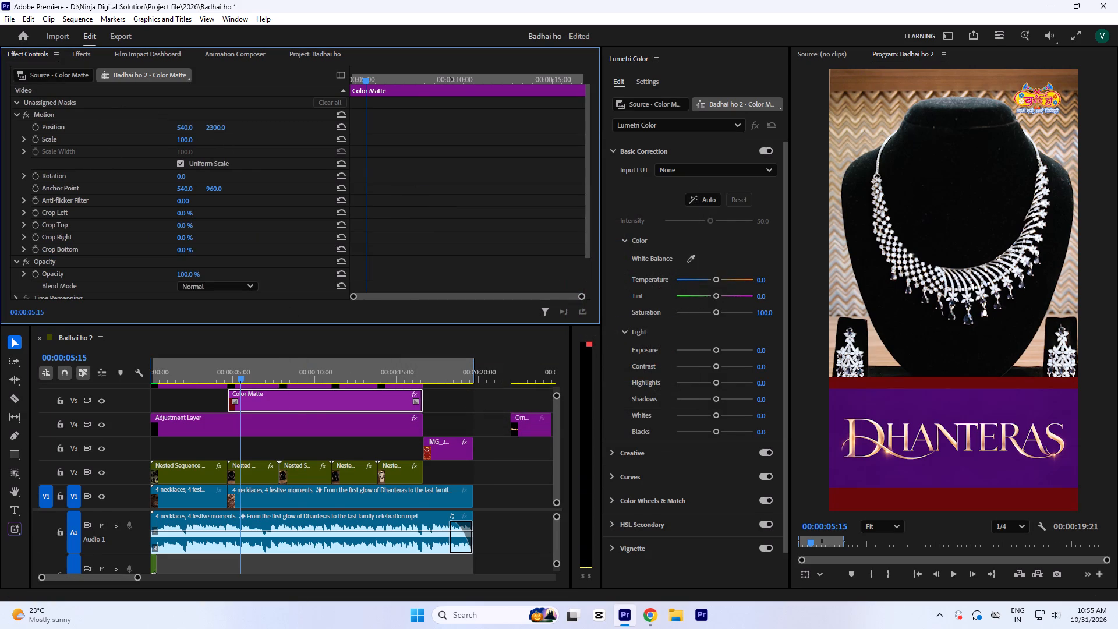
drag(215, 125, 210, 103)
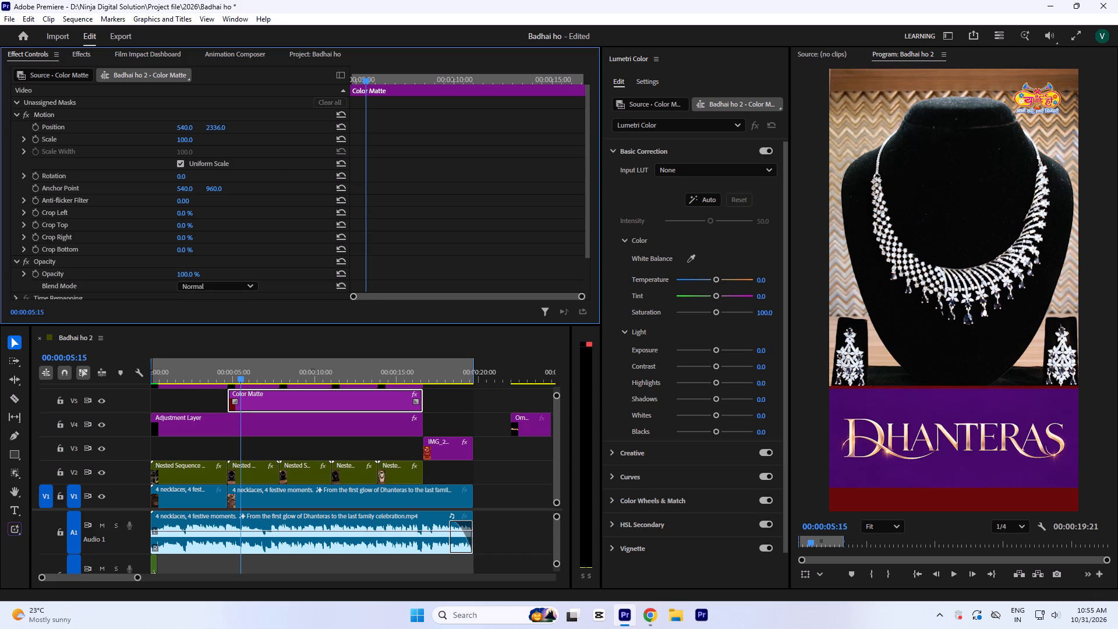
Set the Color Matte's vertical position to 2348.
drag(210, 103, 210, 97)
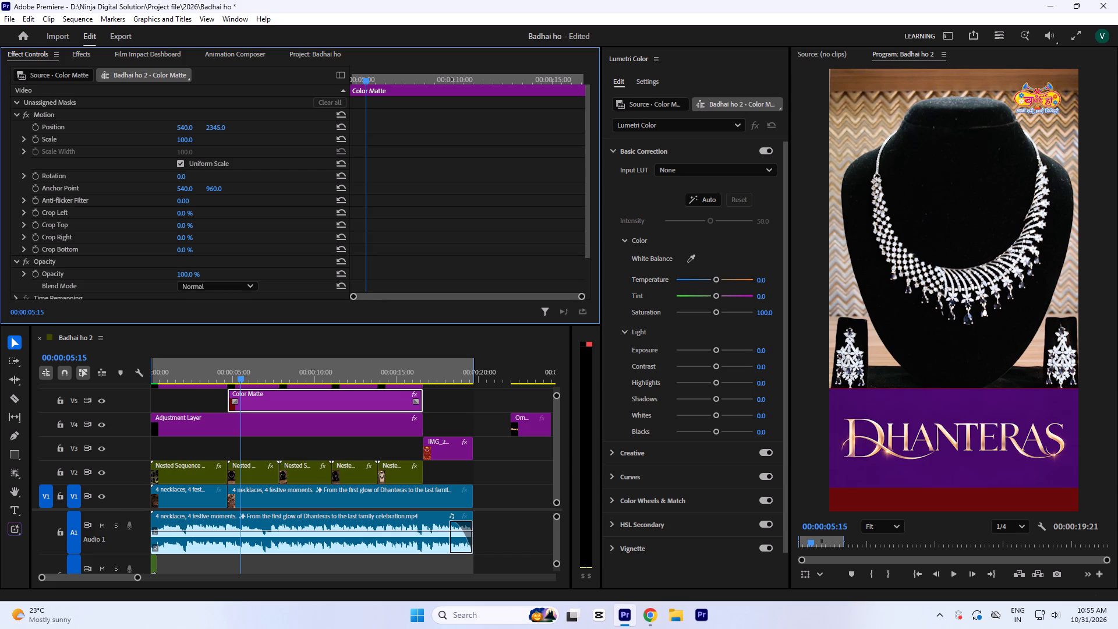
drag(210, 97, 210, 95)
click(491, 406)
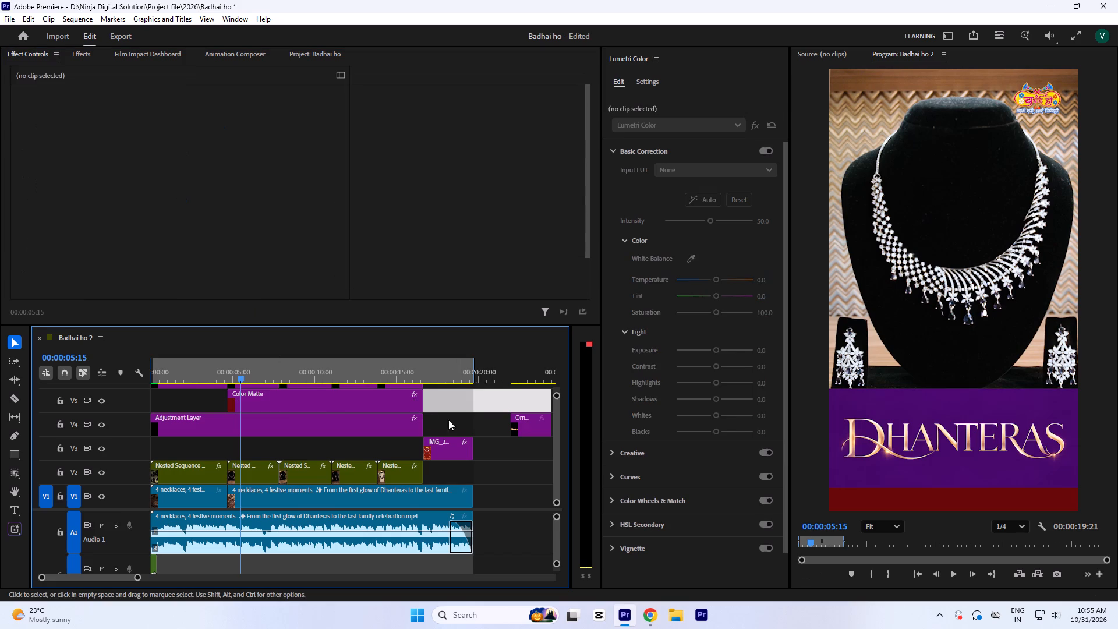
Change the Color Matte's color from dark red to the dark purple sampled from the title background in the Dhanteras scene.
click(278, 425)
double_click(275, 404)
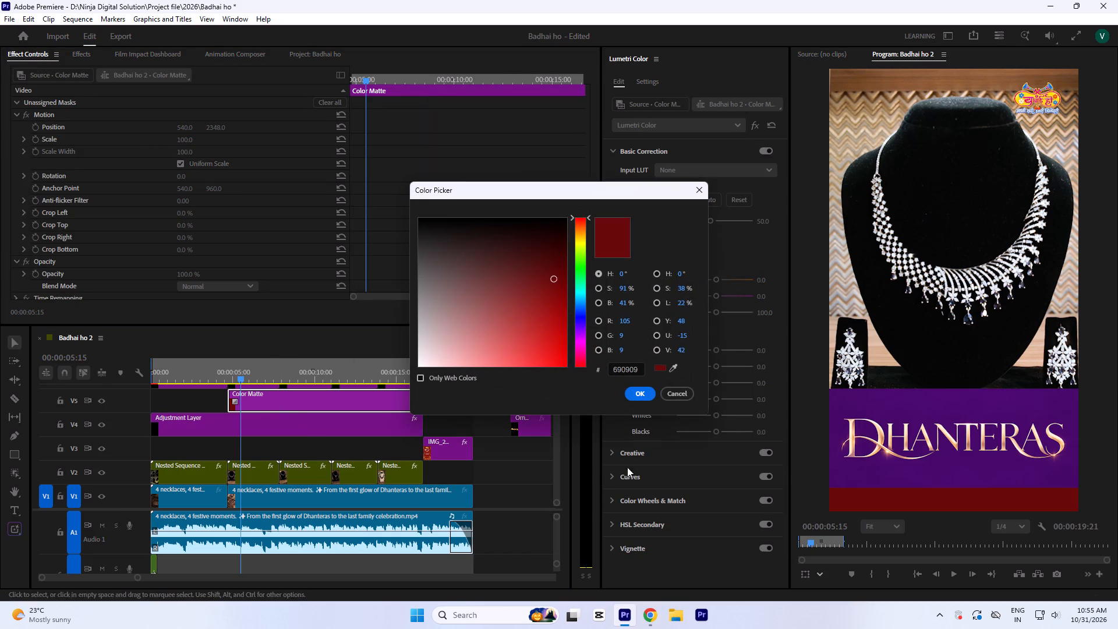
click(671, 366)
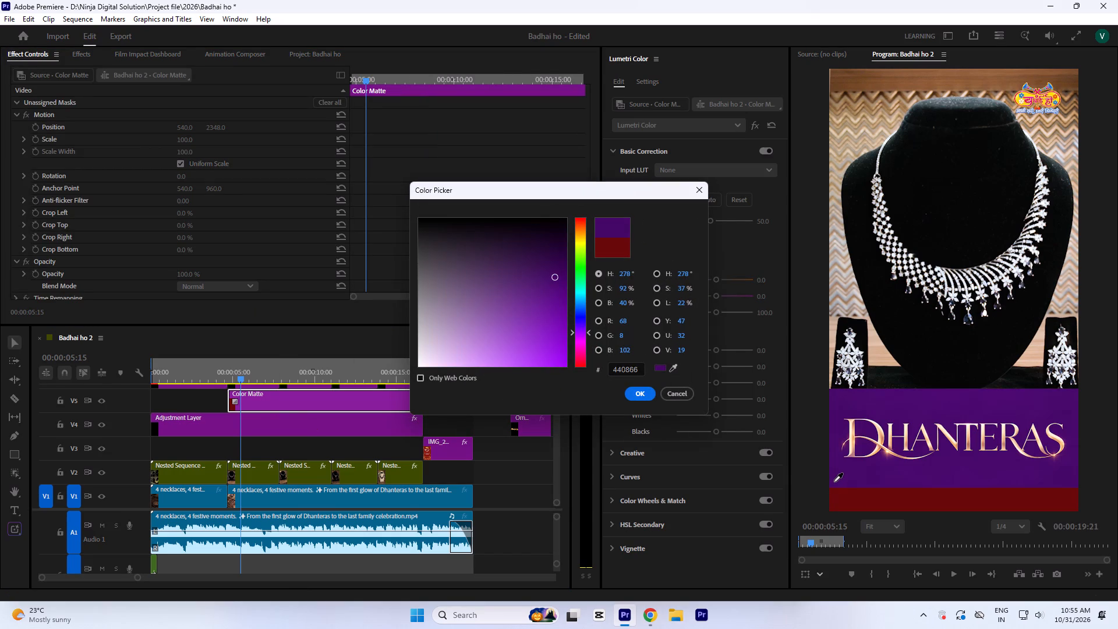
click(834, 483)
key(Return)
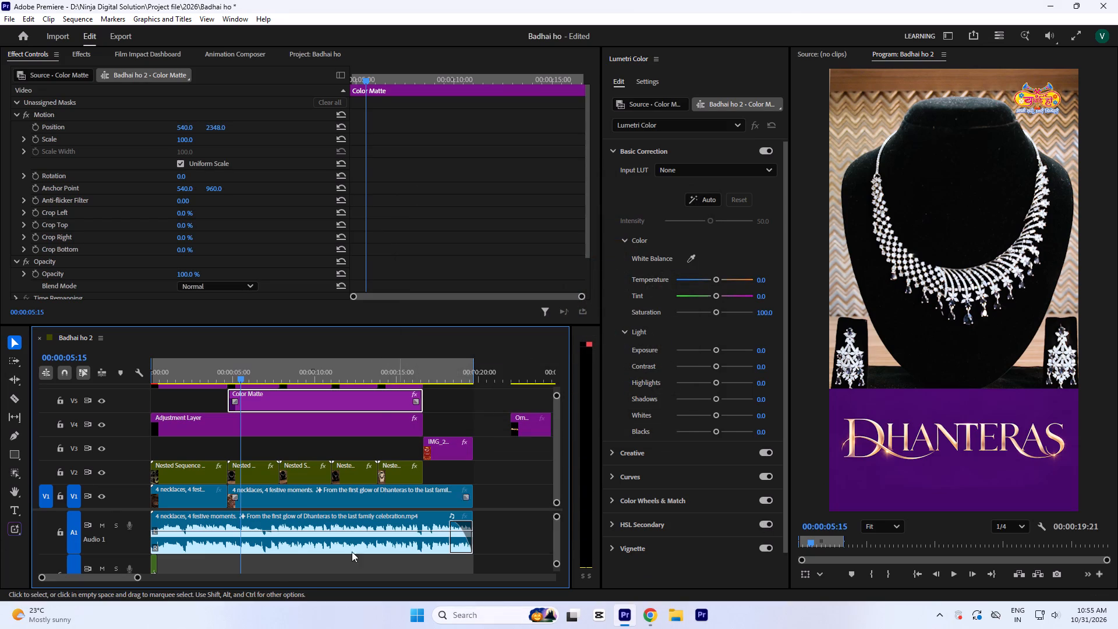
click(486, 395)
Move the old misspelled Bhai Dhooj wordmark on track V6 out of the edit, past the end of the video.
click(298, 370)
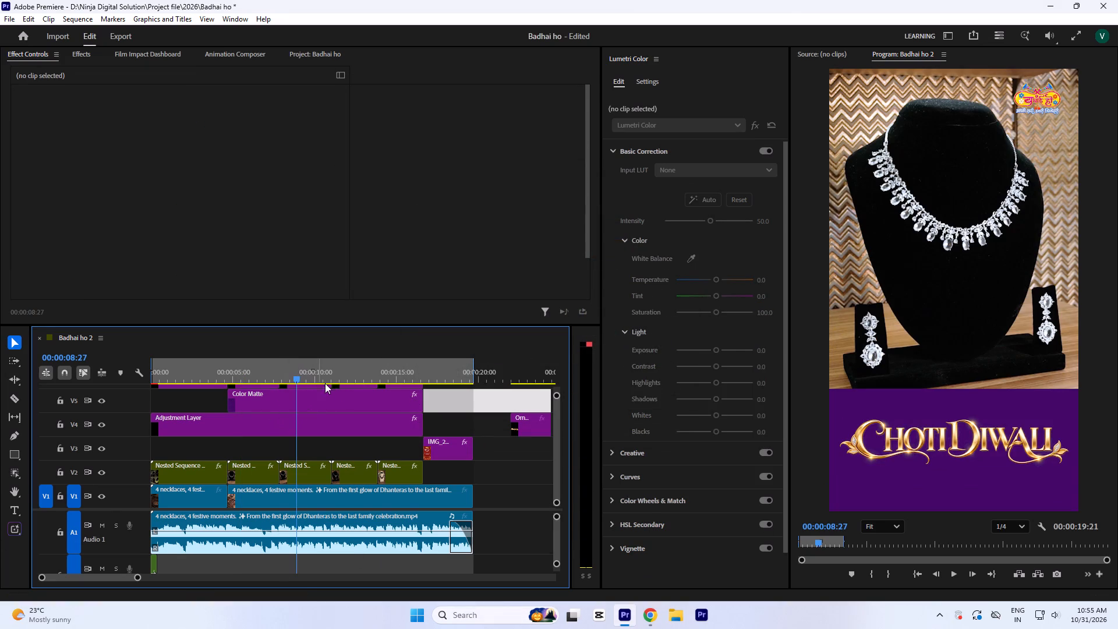
drag(327, 369, 395, 396)
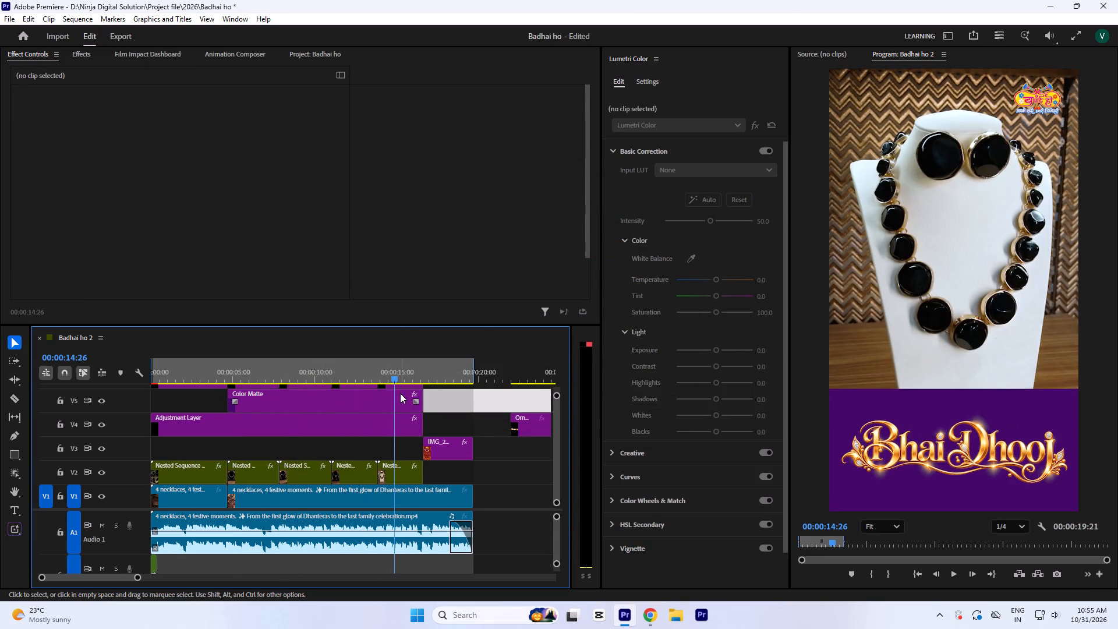
key(grave)
click(367, 287)
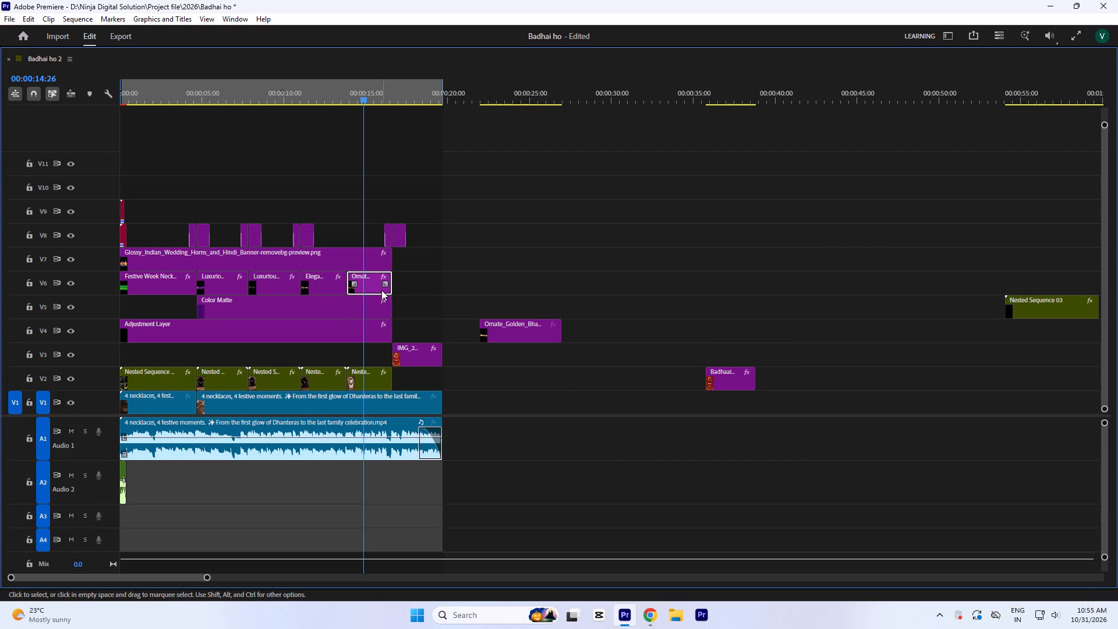
drag(378, 290, 719, 287)
Place the Bhai Dooj removebg-preview logo on track V6 above Nested Sequence 07 and trim its end to match that clip's end.
drag(519, 331, 407, 280)
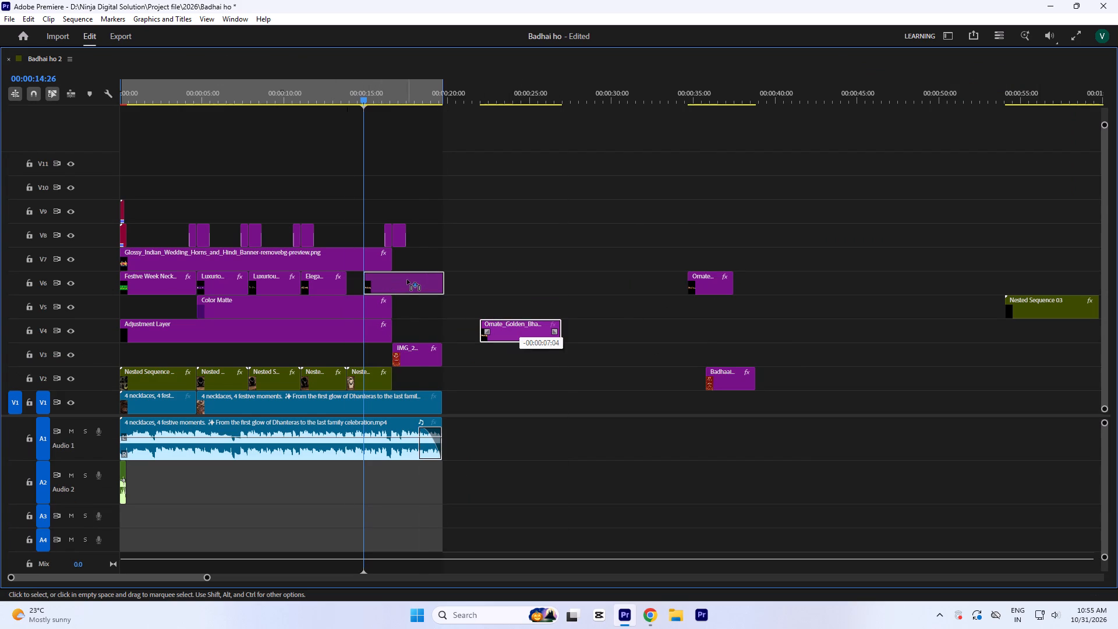
drag(407, 280, 405, 280)
key(equal)
drag(655, 285, 631, 288)
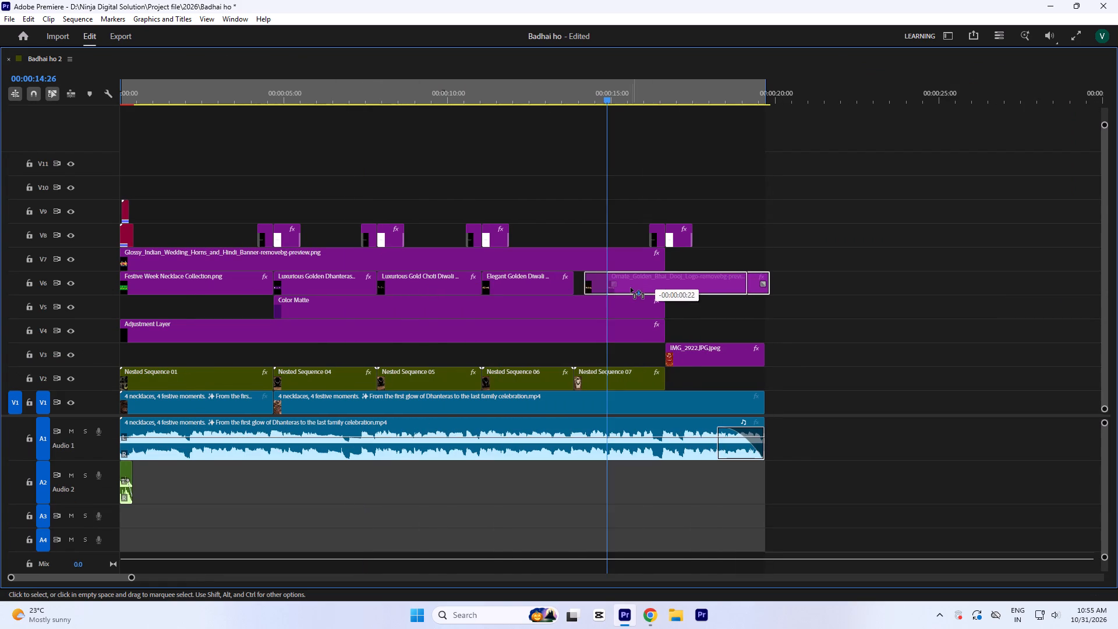
drag(631, 288, 627, 288)
drag(746, 286, 663, 291)
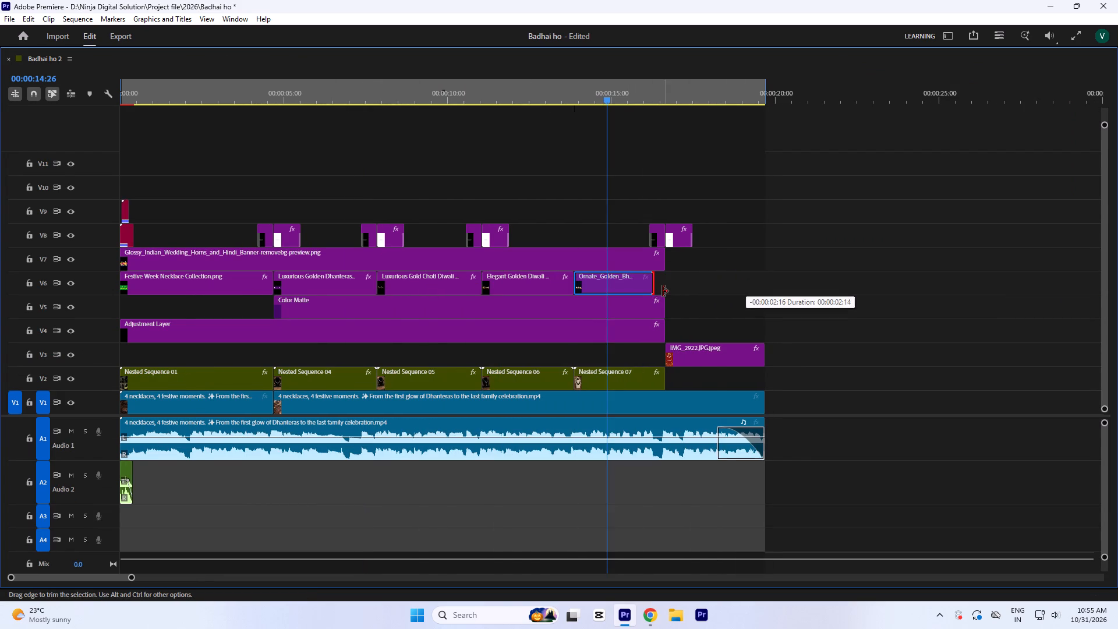
drag(663, 291, 677, 292)
key(grave)
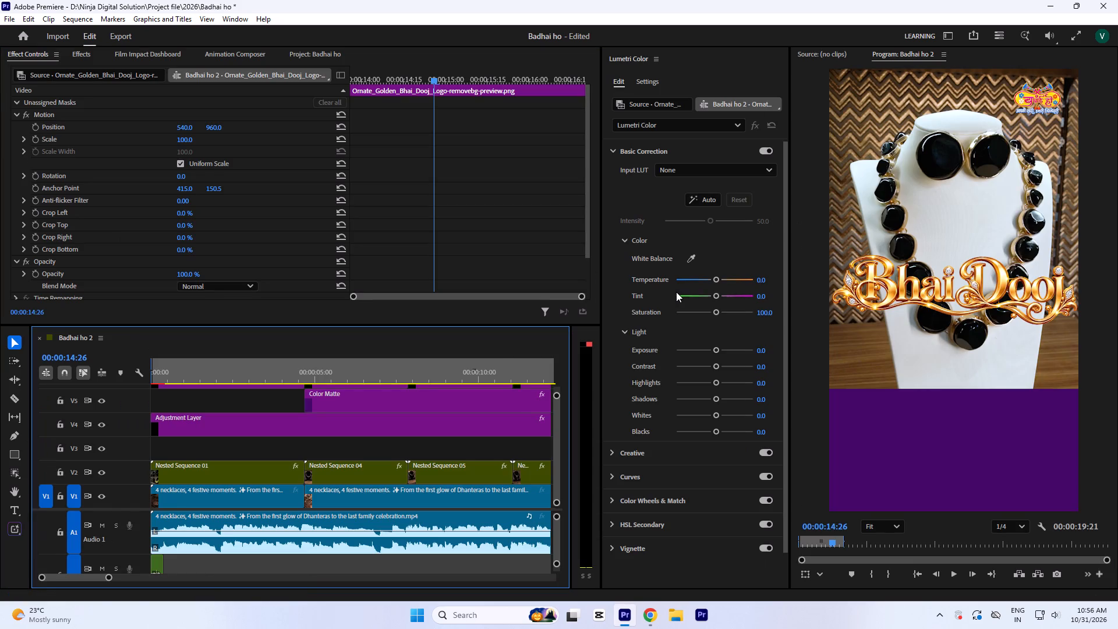
Lower the Bhai Dooj logo into the purple title band, scale it down slightly, and fine-tune its vertical position.
key(minus)
click(397, 367)
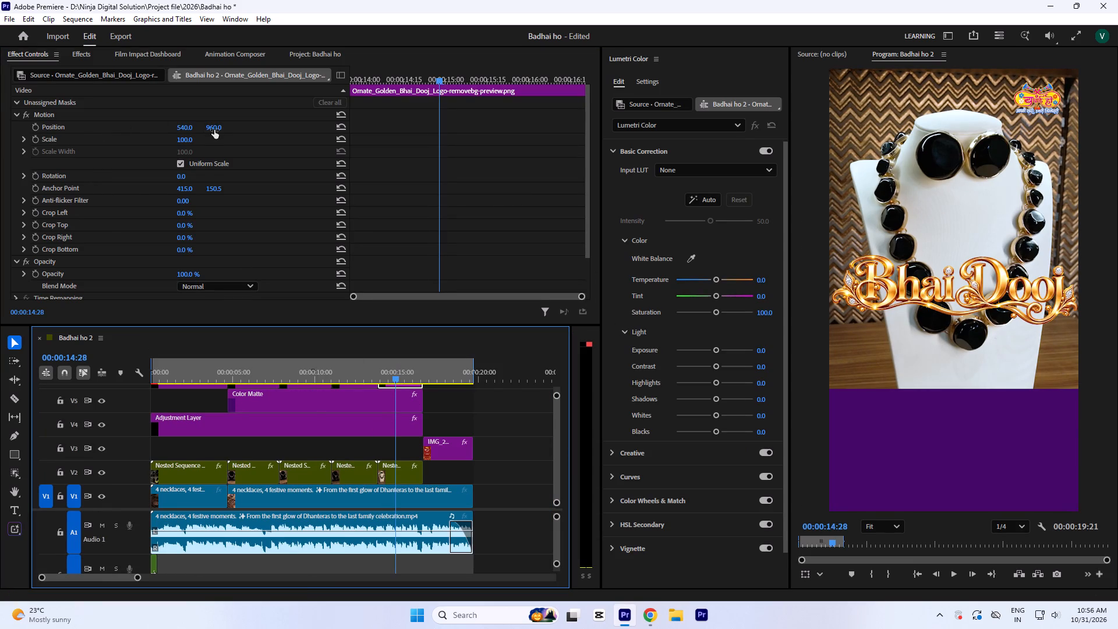
drag(211, 126, 214, 150)
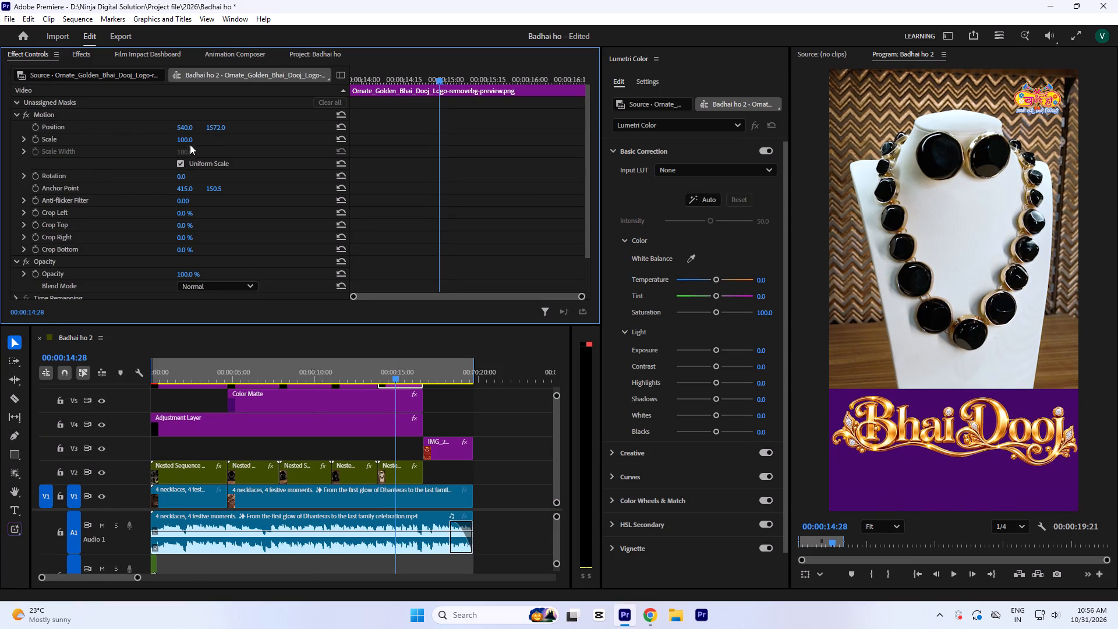
drag(184, 139, 184, 144)
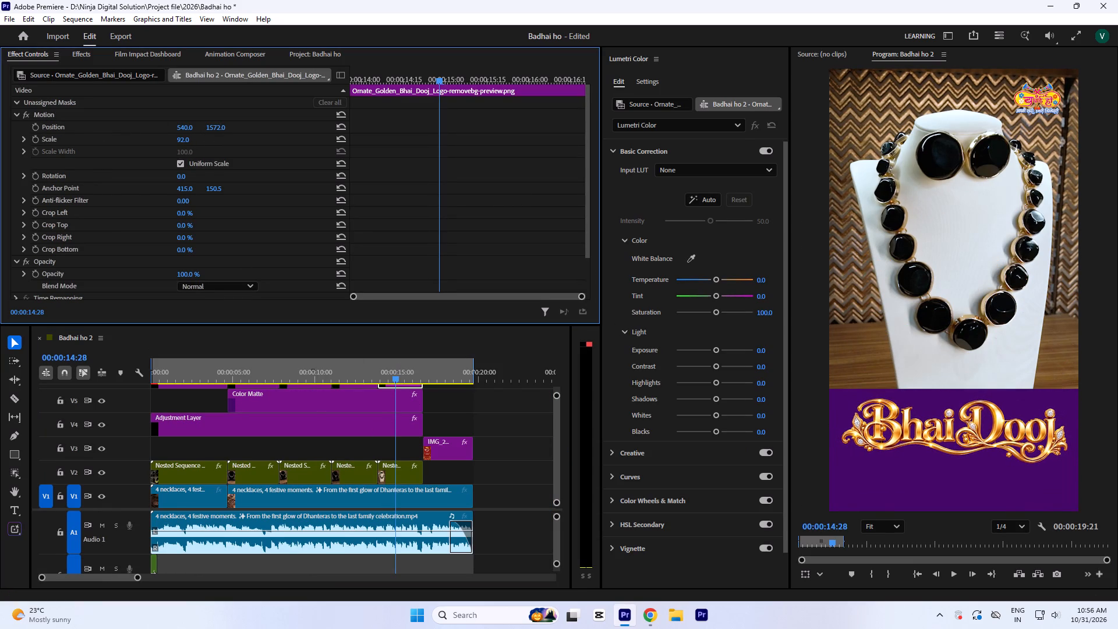
drag(184, 144, 183, 147)
drag(213, 127, 211, 120)
In the Diwali scene, at 00:00:12:14, set the Elegant Golden Diwali Wordmark's vertical position to 1594.
click(357, 365)
click(361, 386)
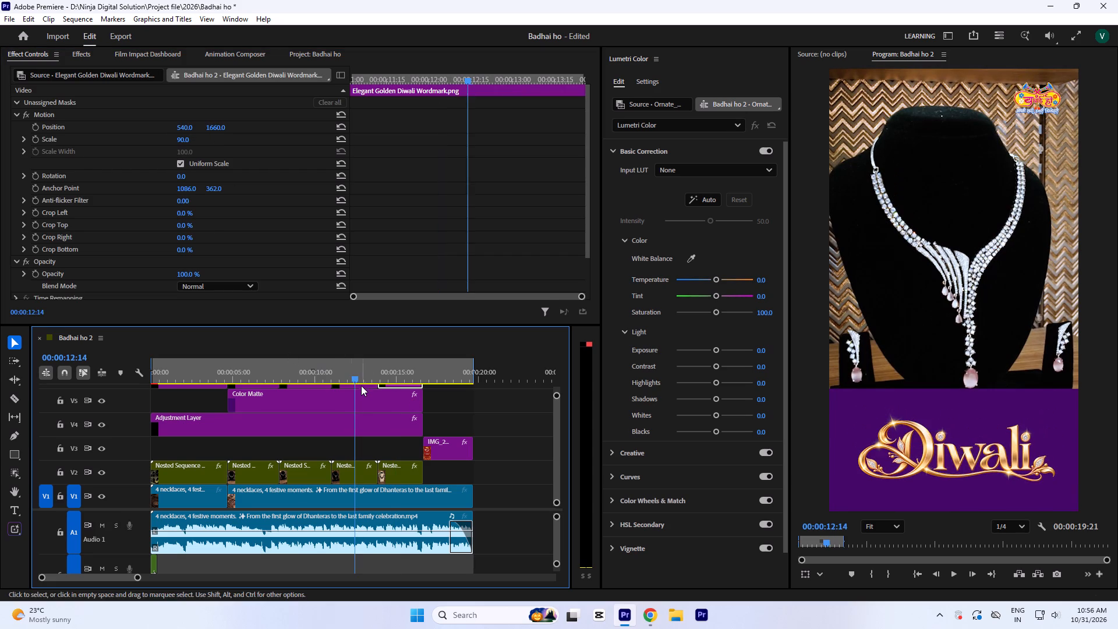
drag(211, 125, 215, 160)
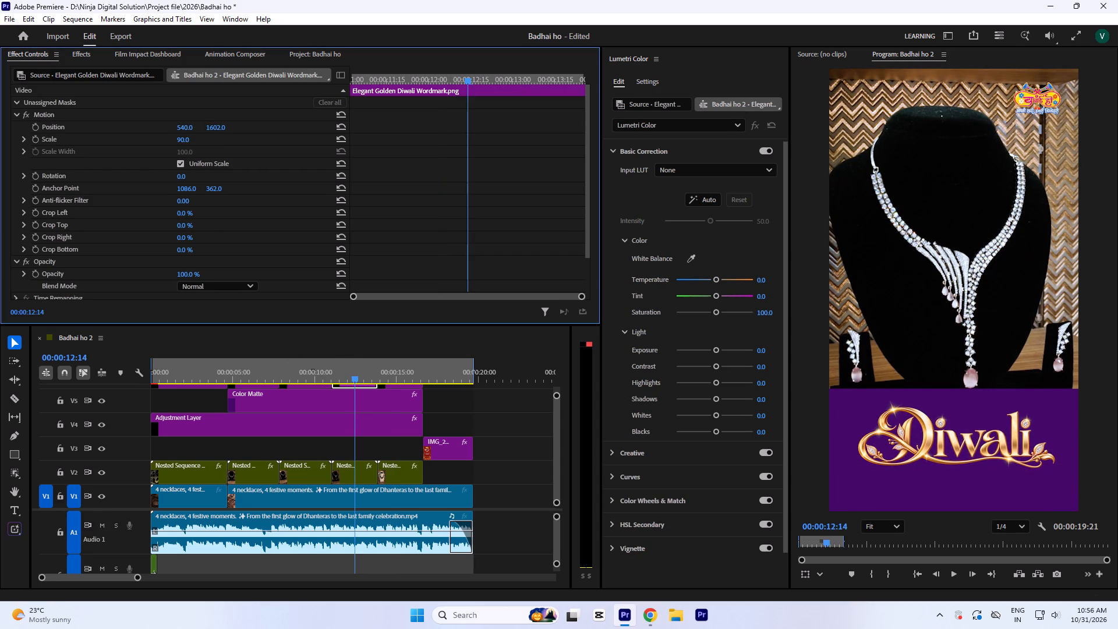
drag(215, 160, 215, 165)
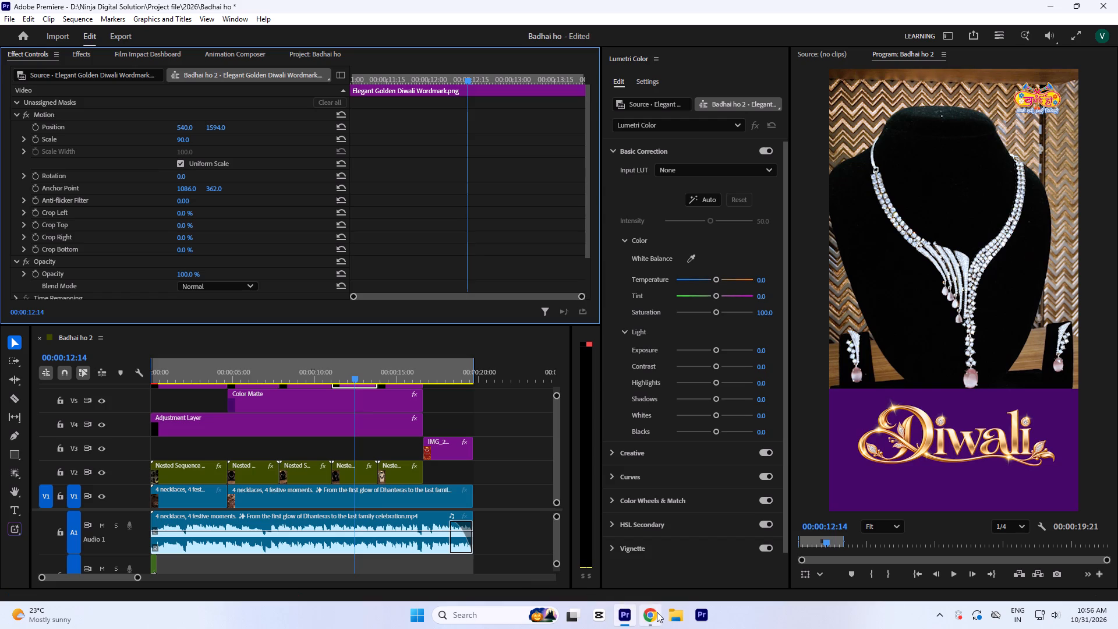
Switch to Chrome and open a new tab.
click(654, 613)
click(324, 21)
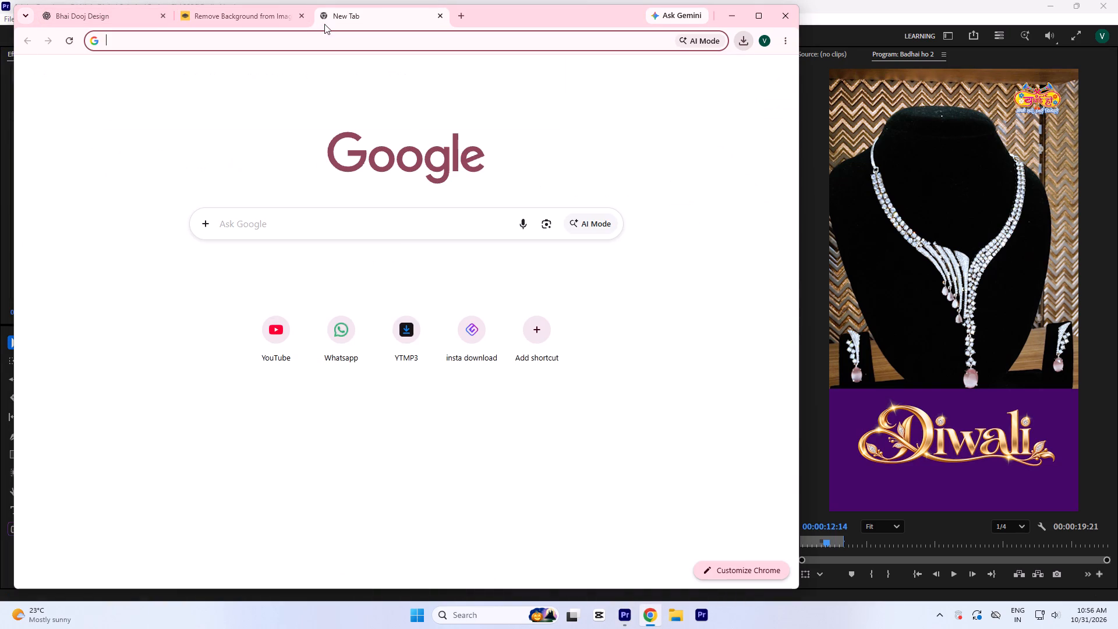
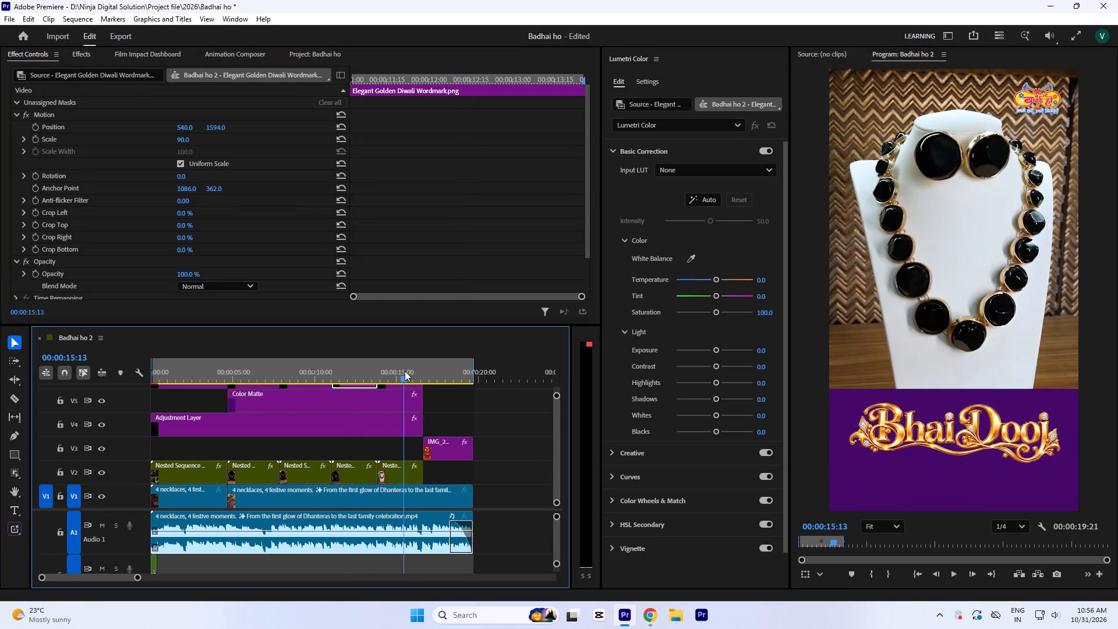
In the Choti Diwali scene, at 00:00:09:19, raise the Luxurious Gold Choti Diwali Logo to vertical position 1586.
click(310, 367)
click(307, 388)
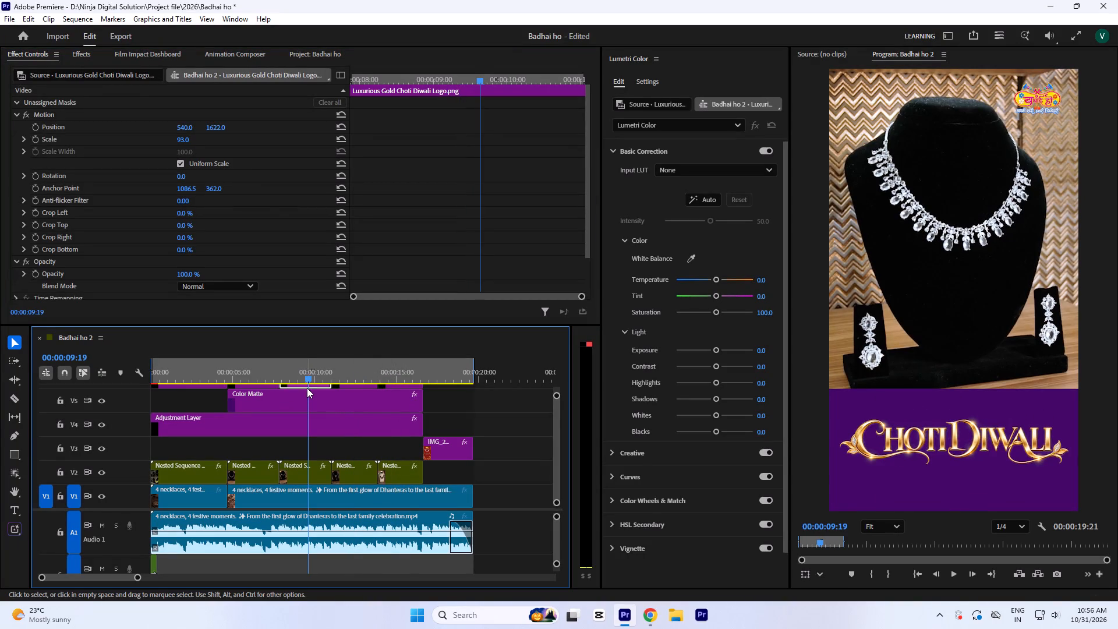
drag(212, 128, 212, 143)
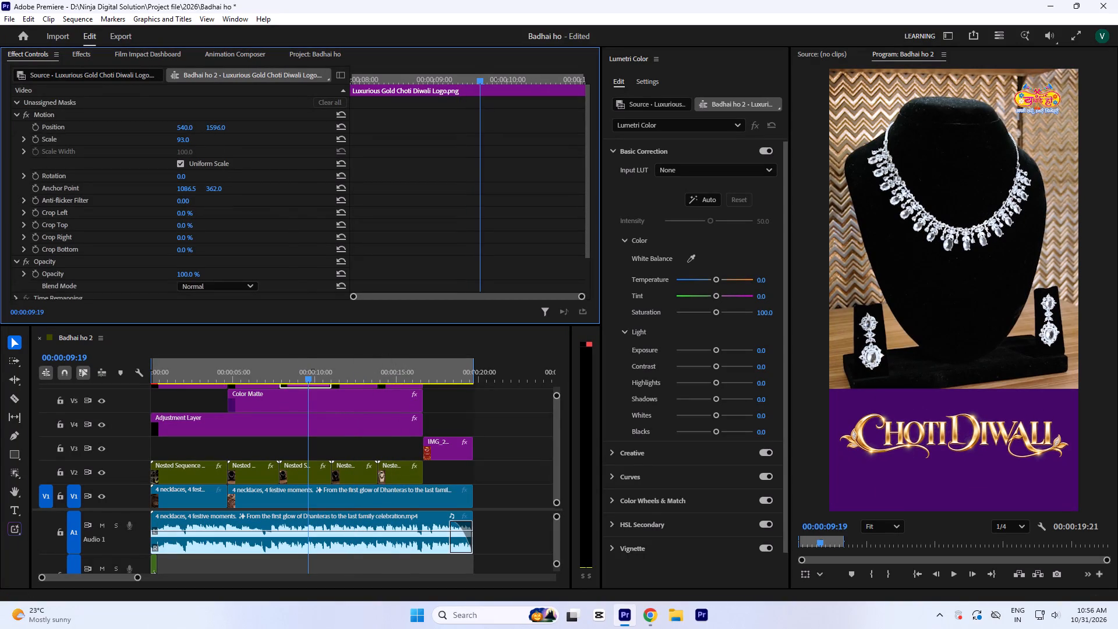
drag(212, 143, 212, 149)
Play the change from the Dhanteras scene to the Choti Diwali scene and compare the two wordmarks' heights.
click(265, 368)
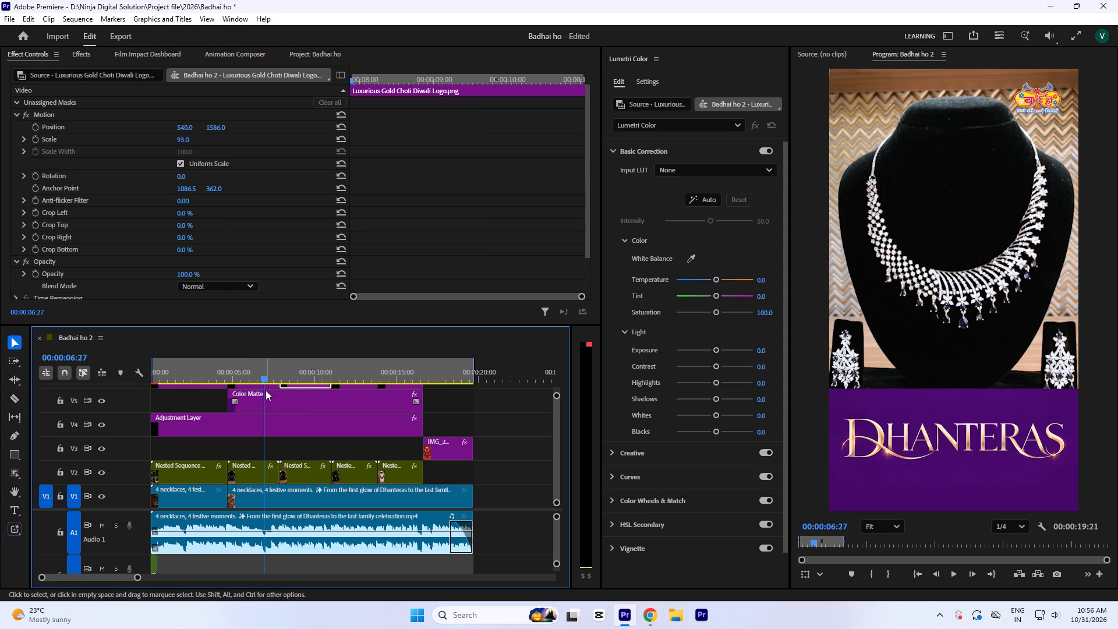
click(217, 371)
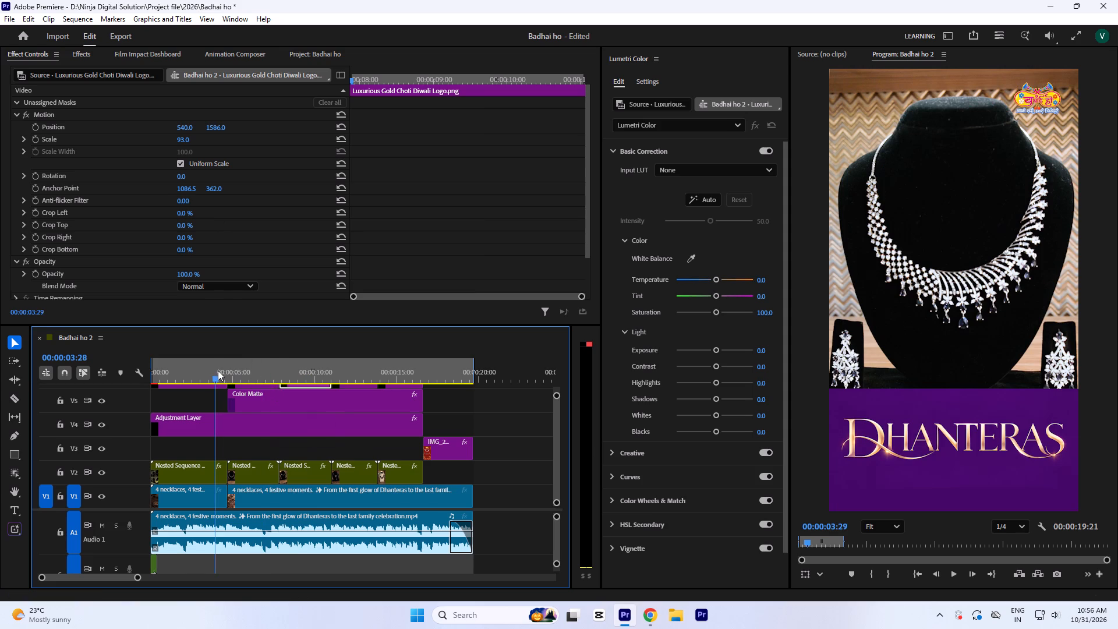
key(space)
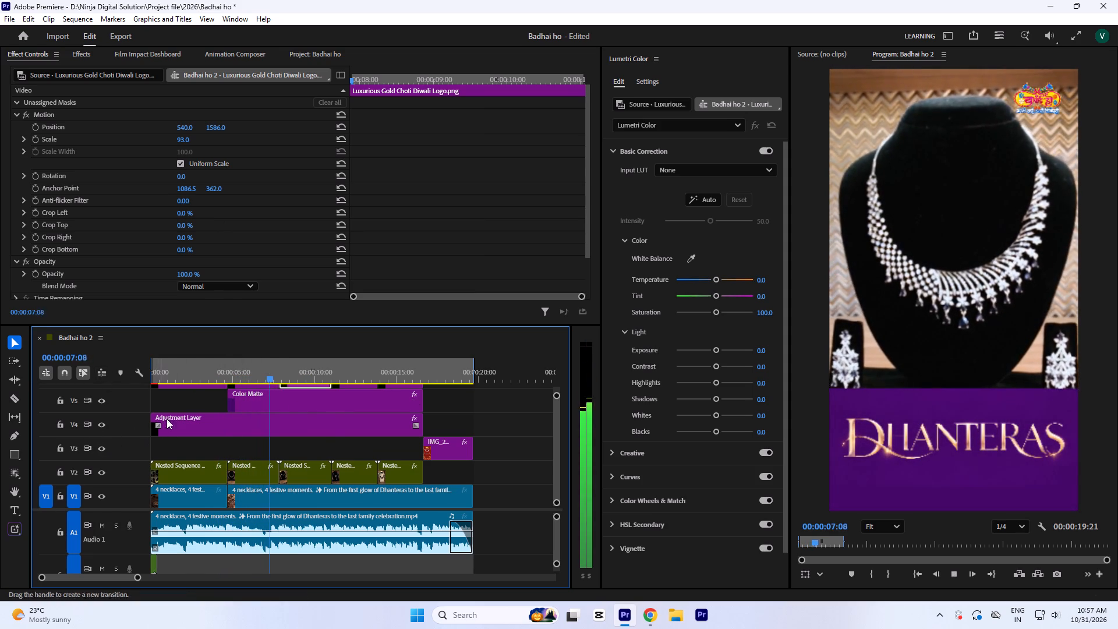
key(space)
key(space)
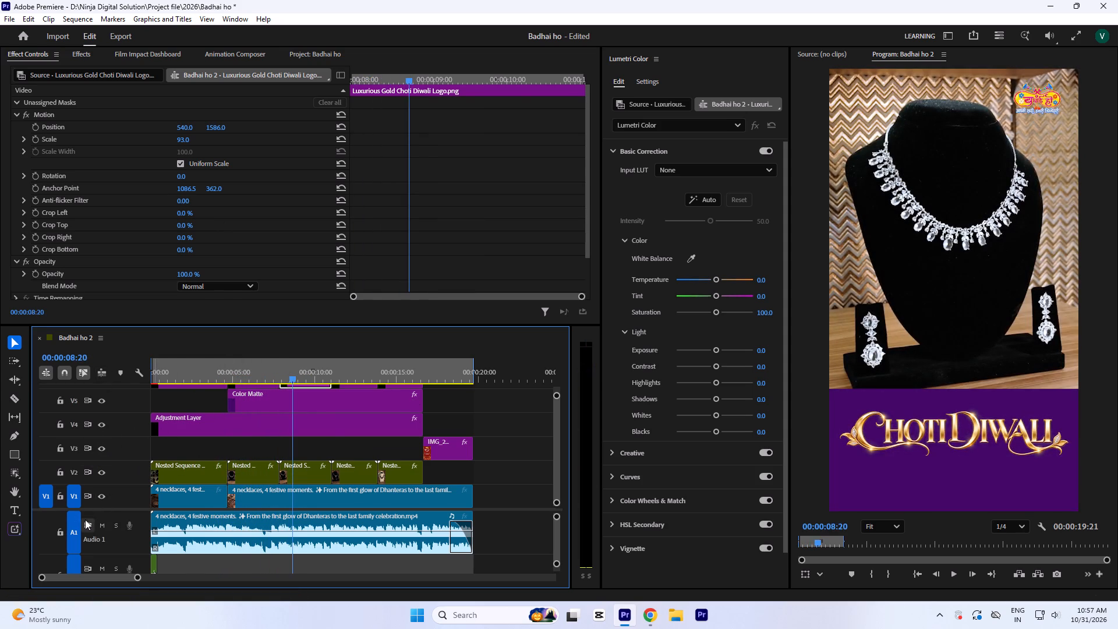
key(space)
text(`)
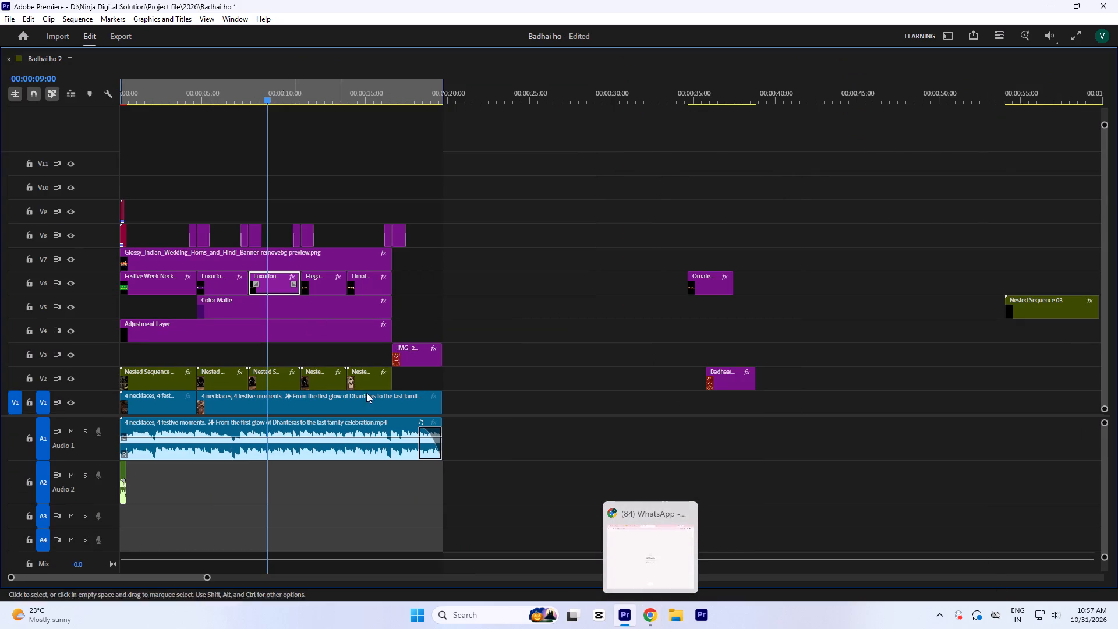
key(grave)
click(217, 374)
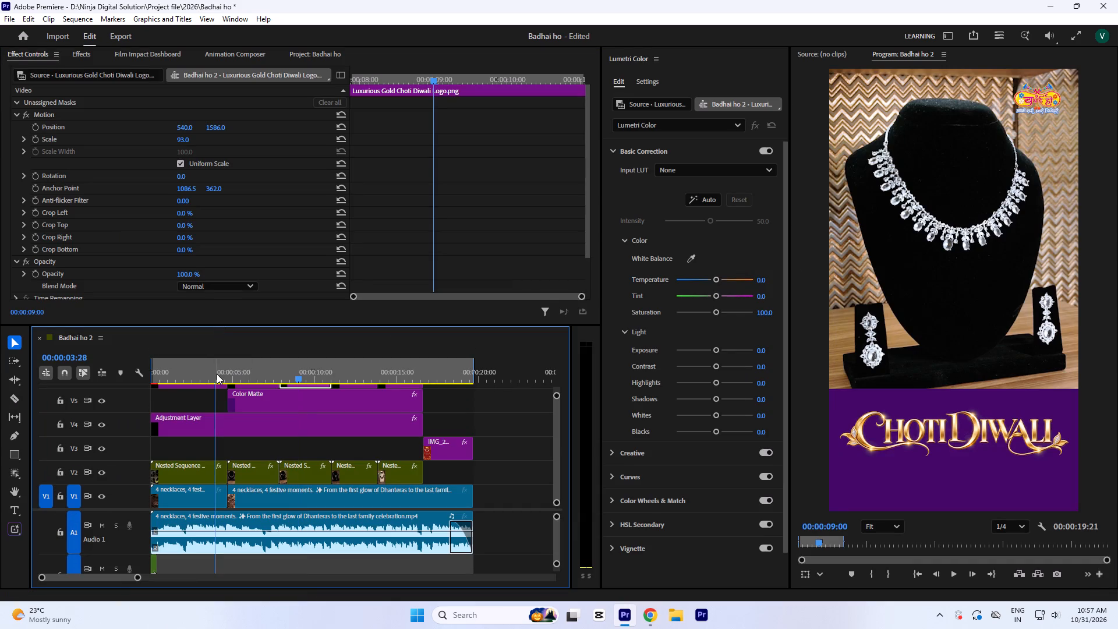
key(space)
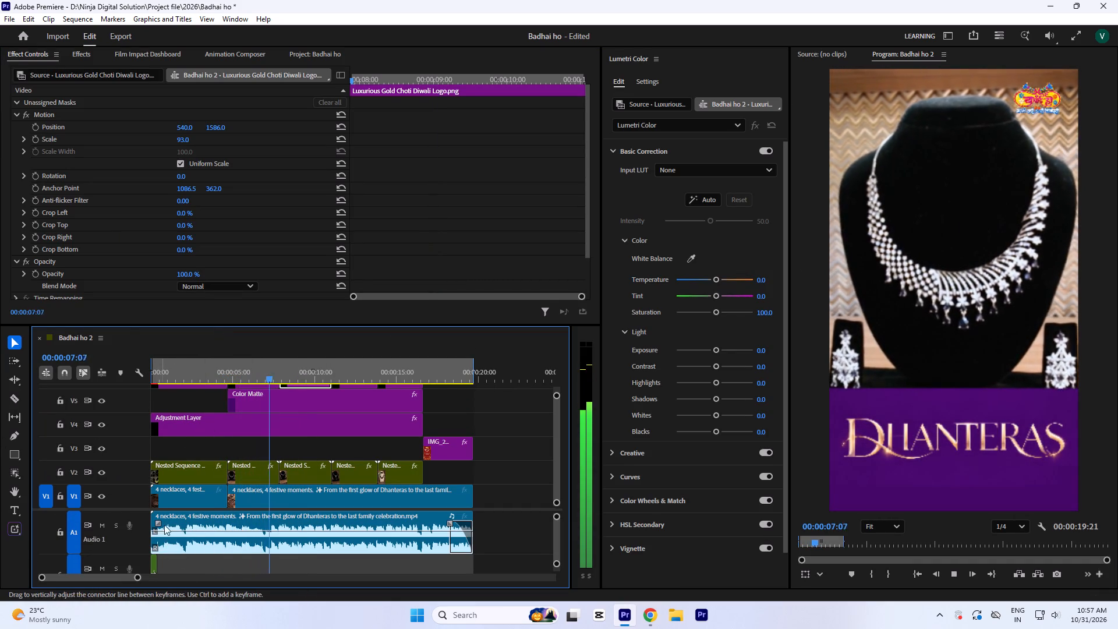
key(space)
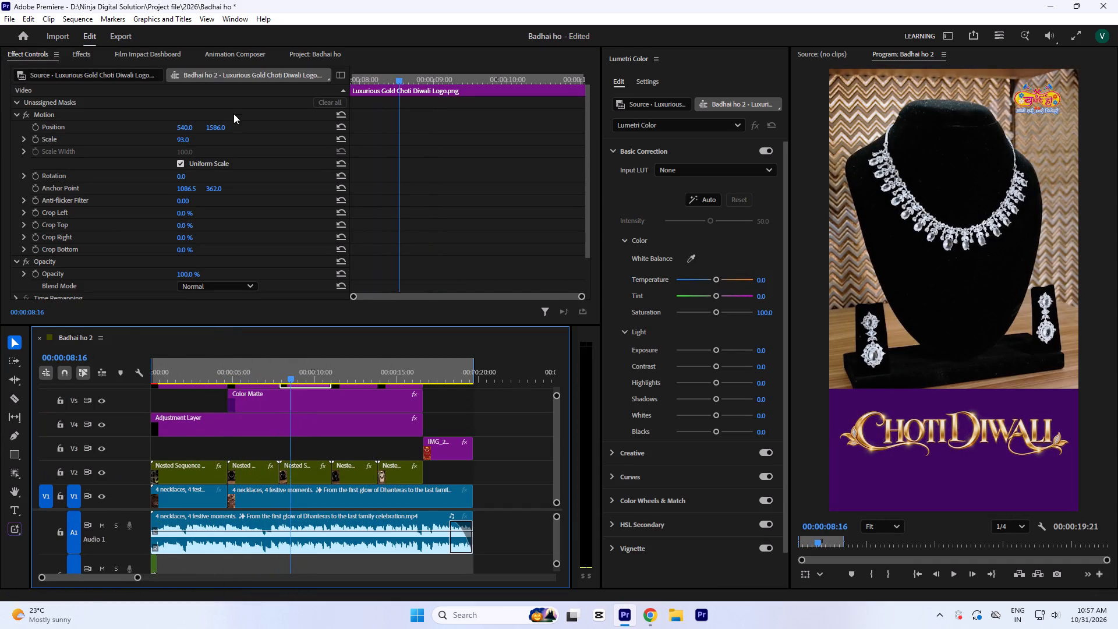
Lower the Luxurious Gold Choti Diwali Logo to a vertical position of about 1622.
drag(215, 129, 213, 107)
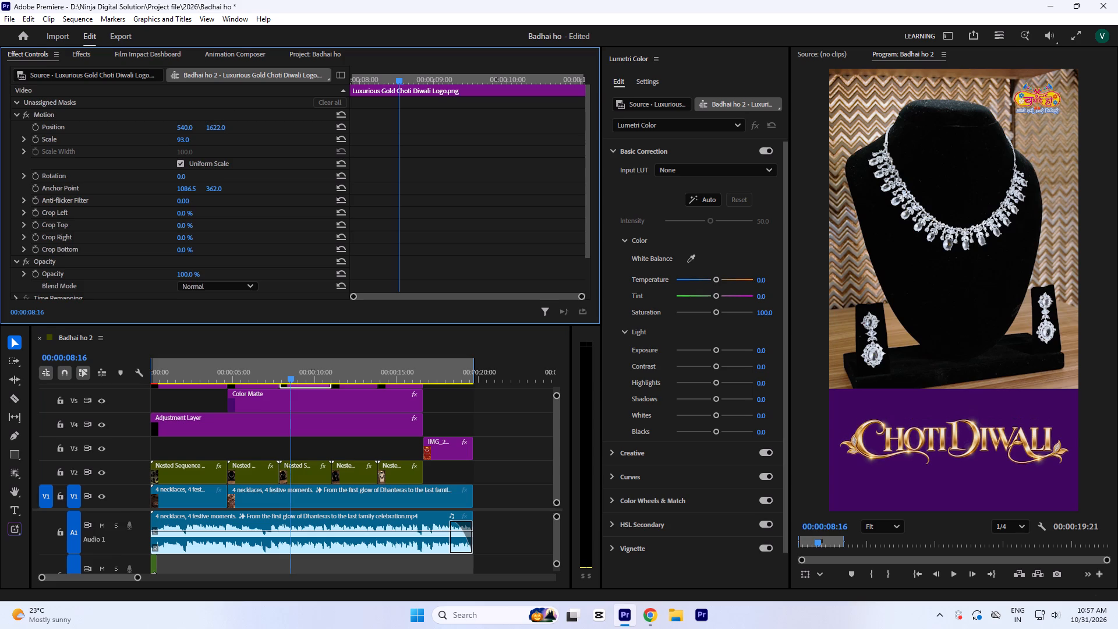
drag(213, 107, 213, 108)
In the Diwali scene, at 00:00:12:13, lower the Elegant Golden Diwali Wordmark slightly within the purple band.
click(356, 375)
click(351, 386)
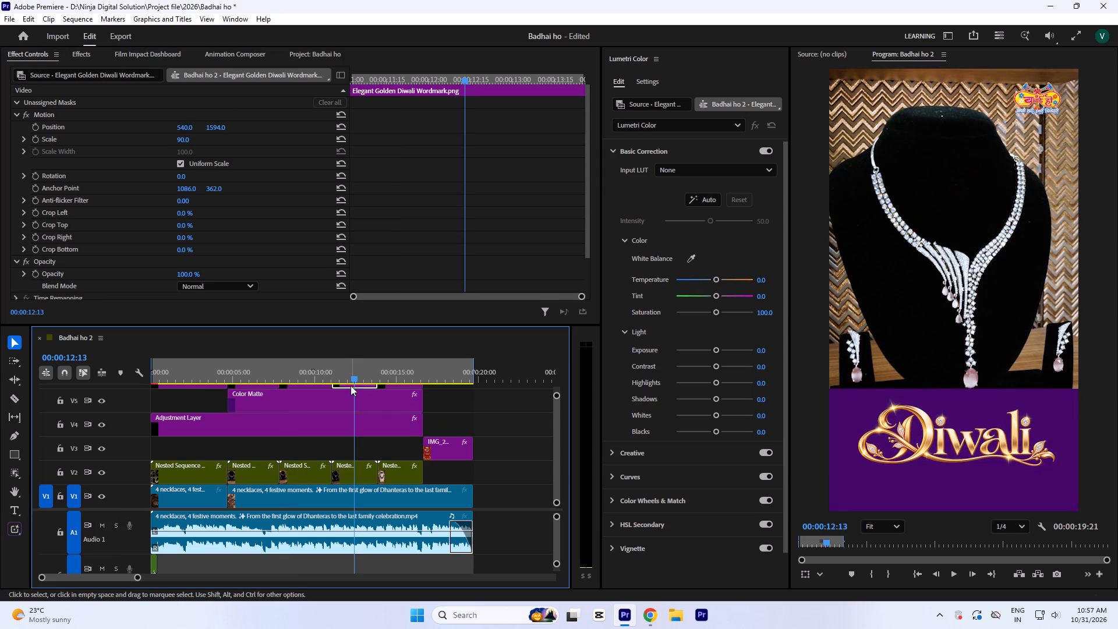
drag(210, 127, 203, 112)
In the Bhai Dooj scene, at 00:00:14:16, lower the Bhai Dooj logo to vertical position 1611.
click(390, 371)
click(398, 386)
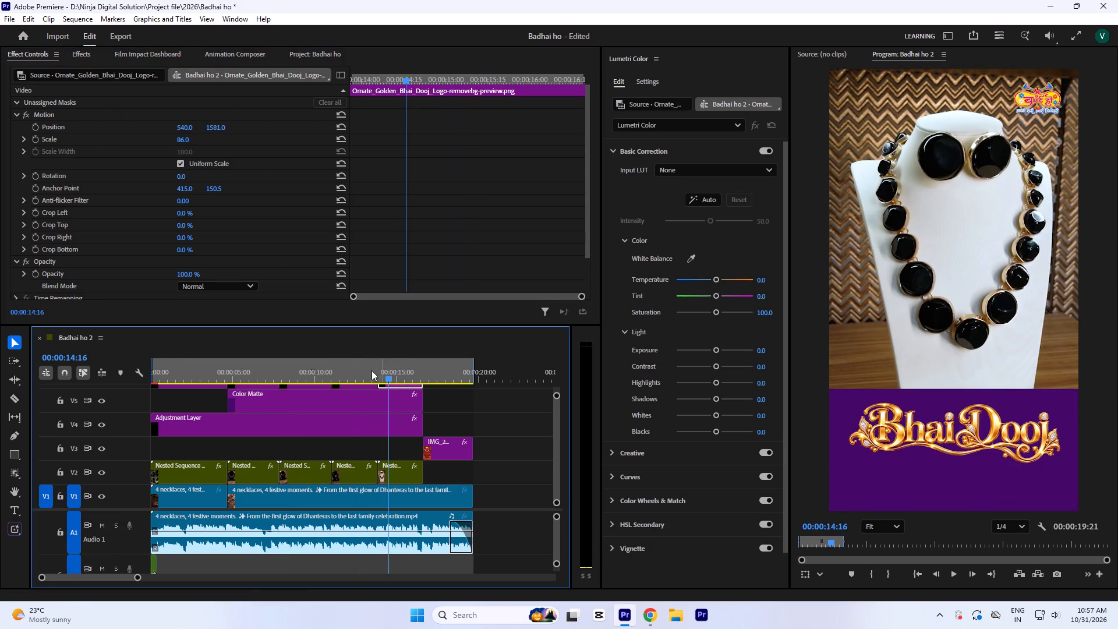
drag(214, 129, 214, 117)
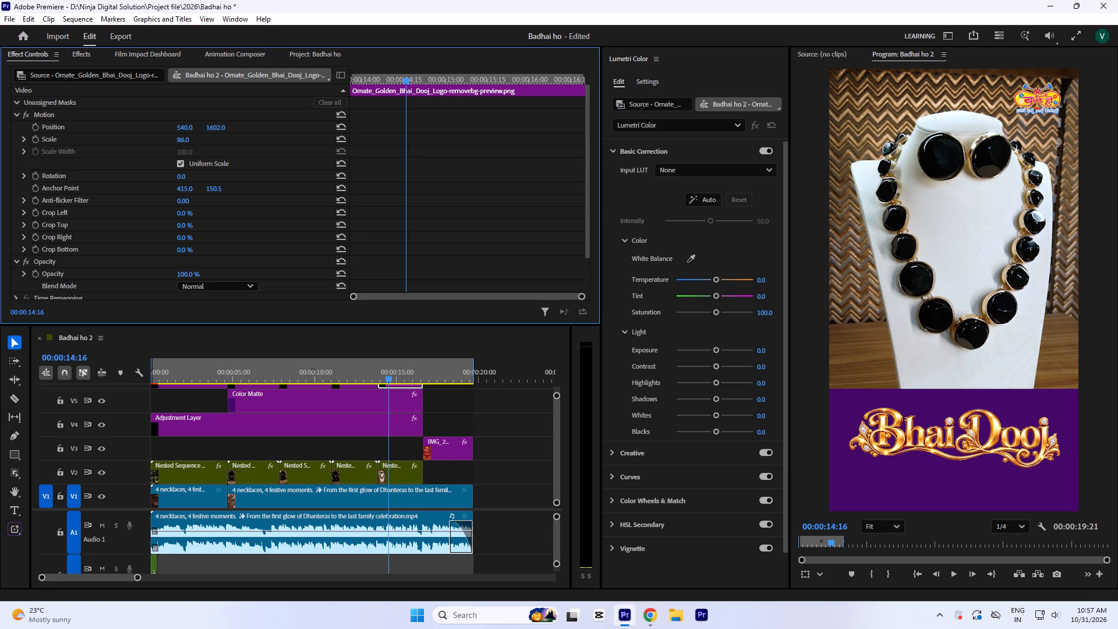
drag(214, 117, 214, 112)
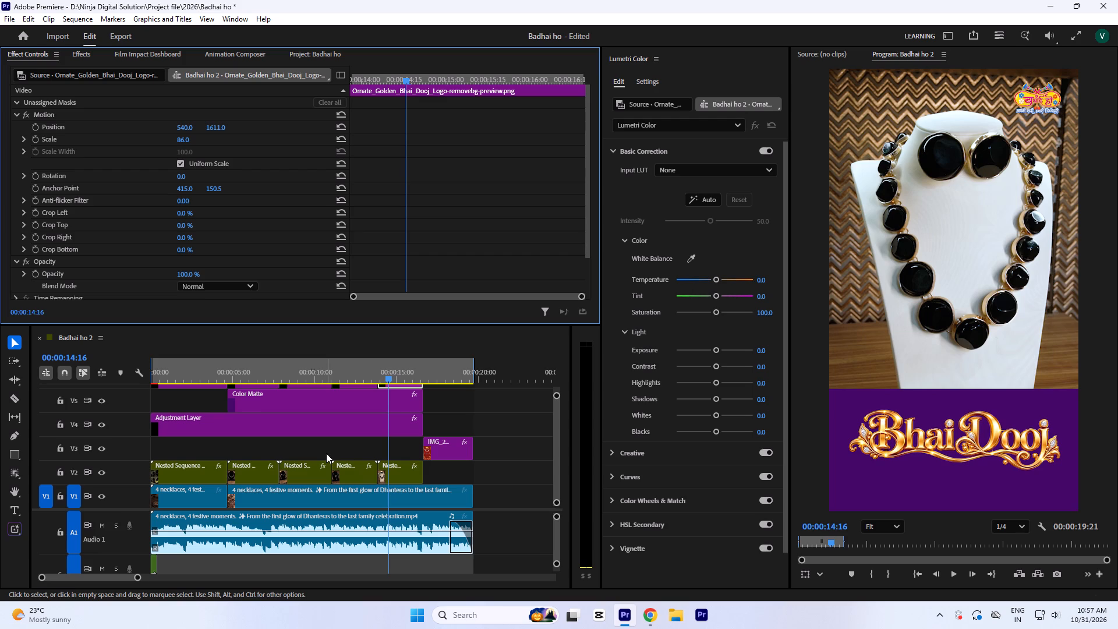
Lower the Color Matte on track V5 so the purple title band starts just above the Bhai Dooj lettering.
click(326, 417)
click(317, 404)
drag(214, 124, 207, 101)
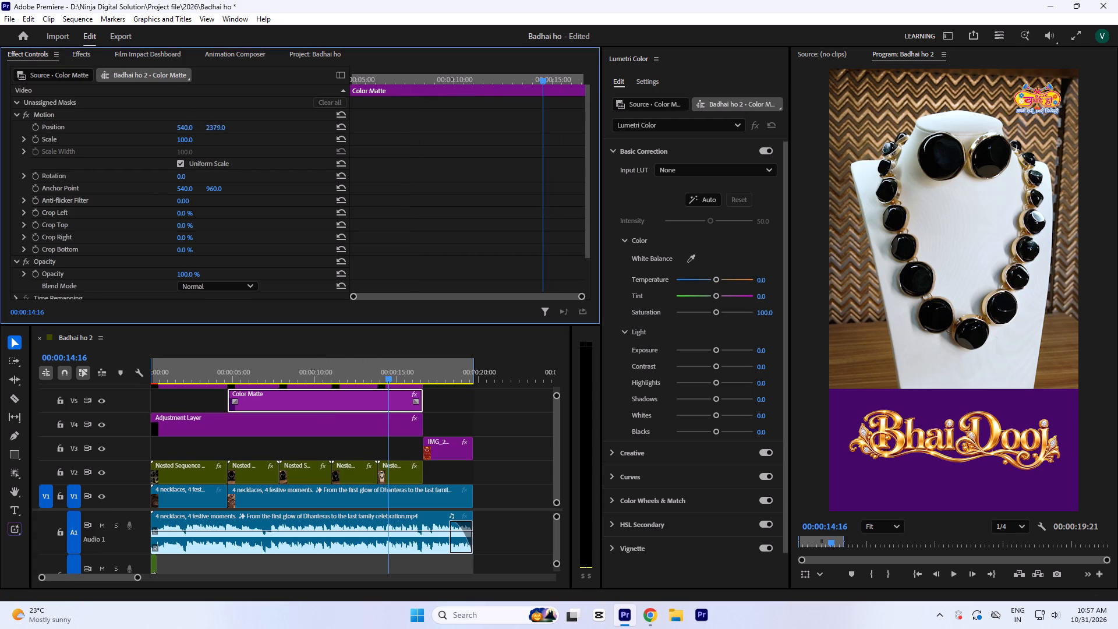
drag(207, 101, 199, 55)
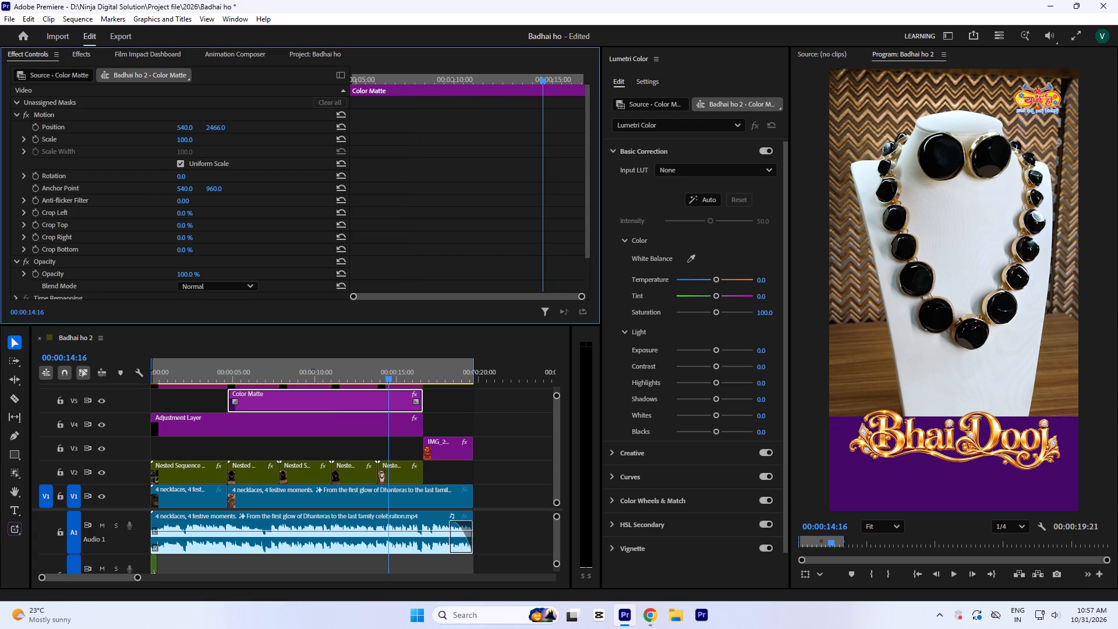
drag(199, 55, 203, 75)
Set the Bhai Dooj logo's vertical position to 1651 to centre it in the shorter purple band.
click(396, 386)
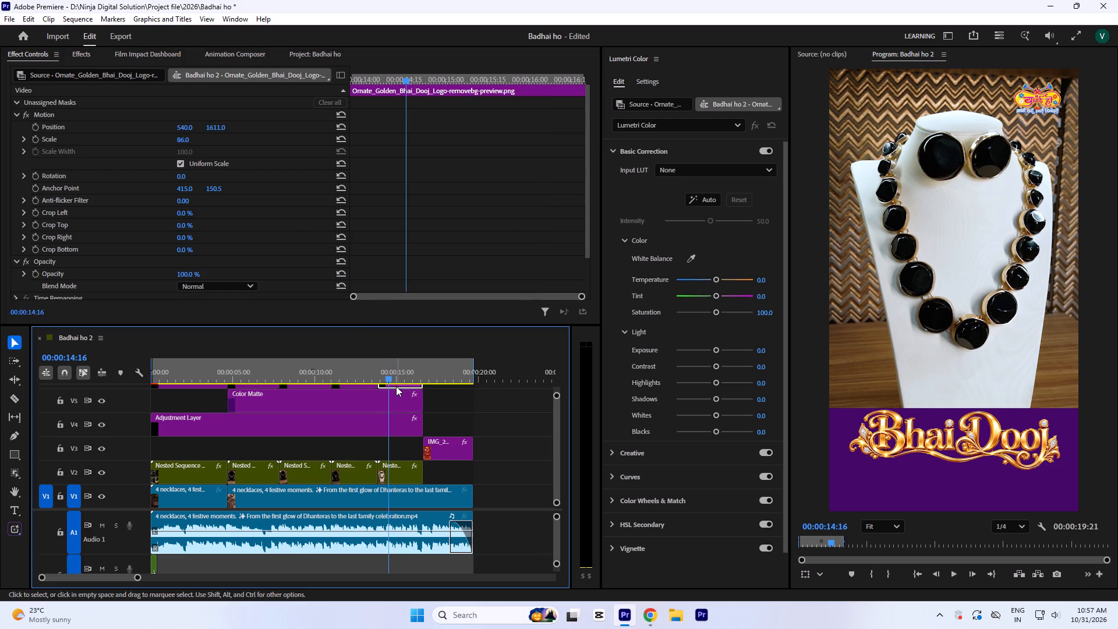
drag(220, 128, 215, 104)
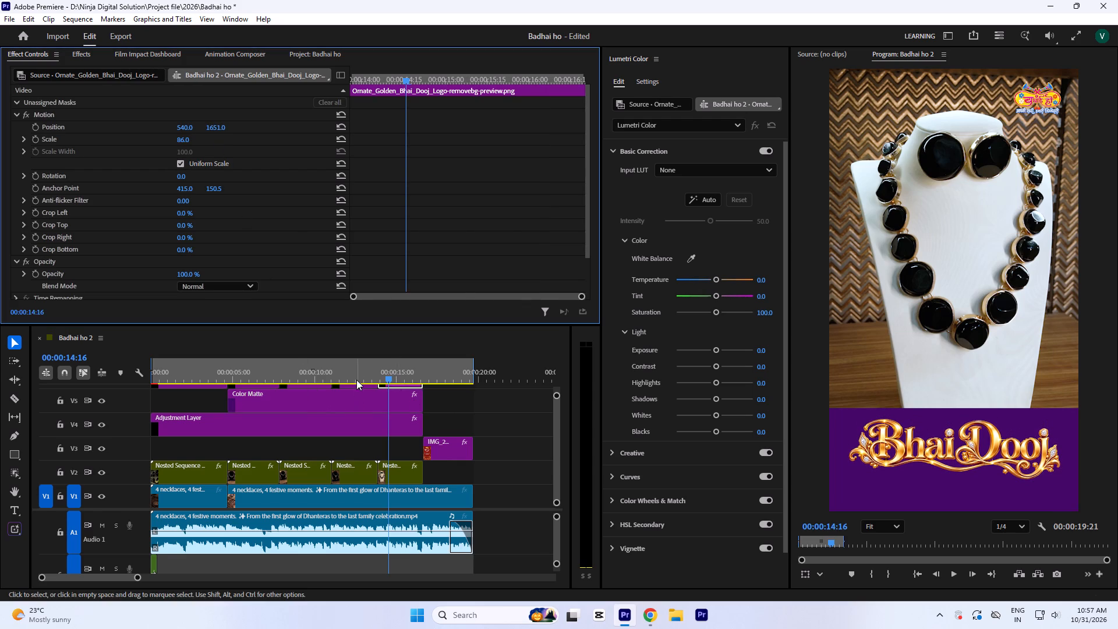
In the Diwali scene, at 00:00:12:13, set the Elegant Golden Diwali Wordmark's vertical position to 1653.
click(356, 372)
click(358, 384)
drag(220, 126, 220, 121)
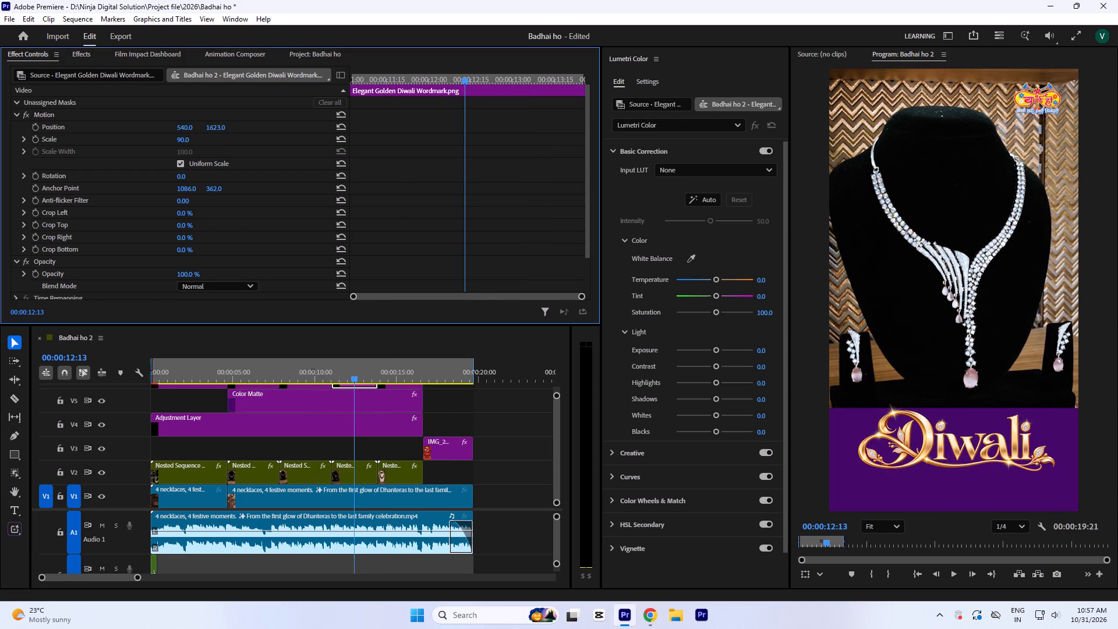
drag(220, 121, 218, 104)
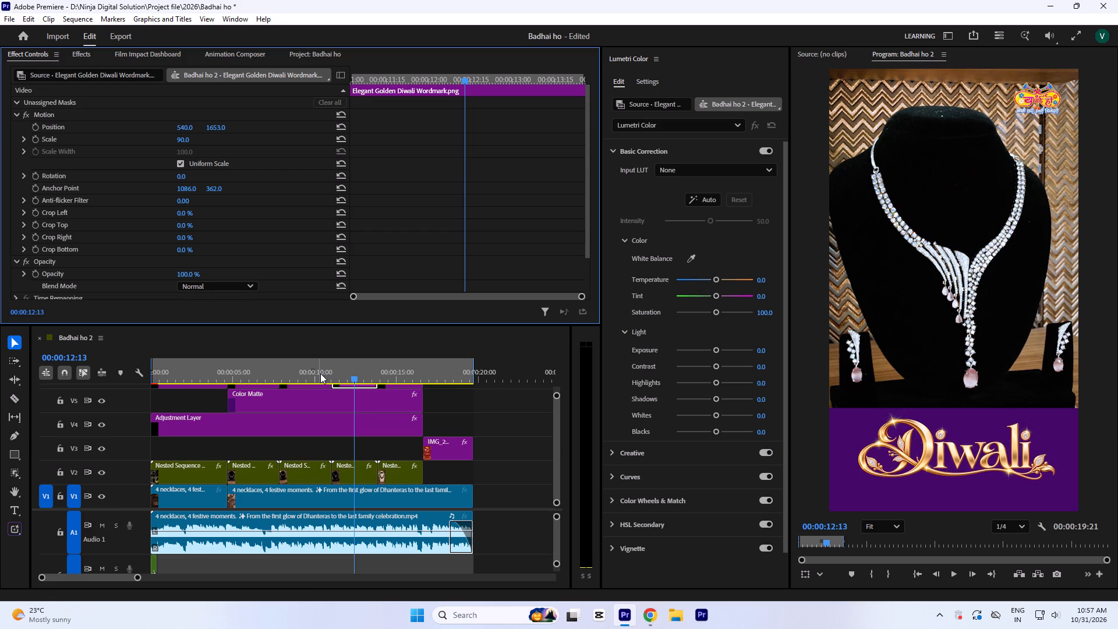
In the Choti Diwali scene, at 00:00:09:02, set the Luxurious Gold Choti Diwali Logo's vertical position to 1637.
click(320, 373)
click(312, 382)
click(309, 384)
click(300, 382)
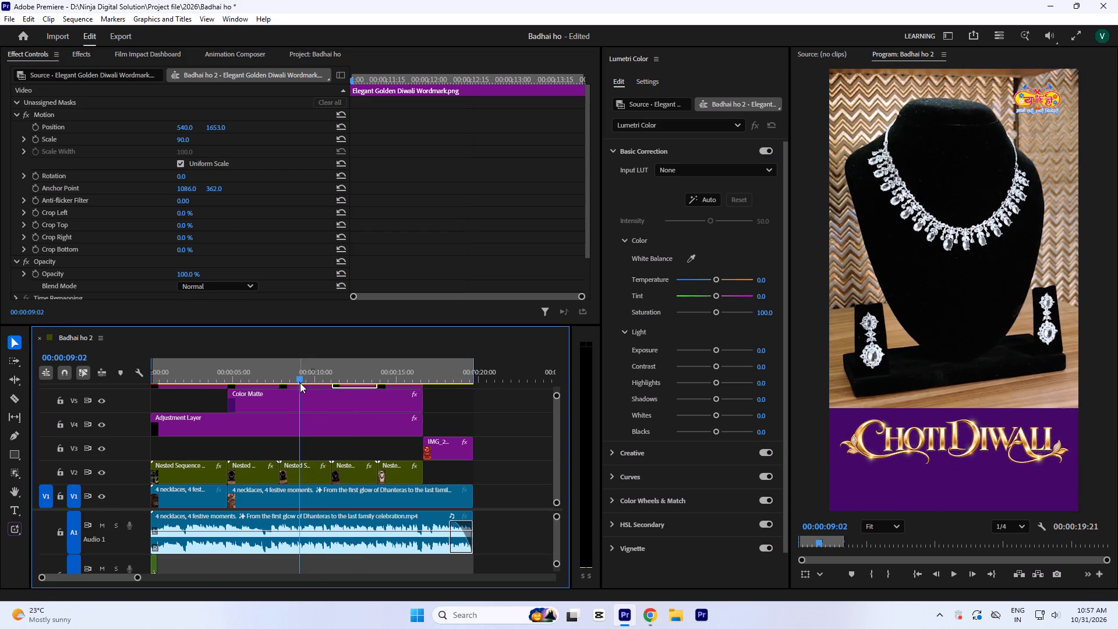
click(308, 388)
drag(216, 129, 214, 119)
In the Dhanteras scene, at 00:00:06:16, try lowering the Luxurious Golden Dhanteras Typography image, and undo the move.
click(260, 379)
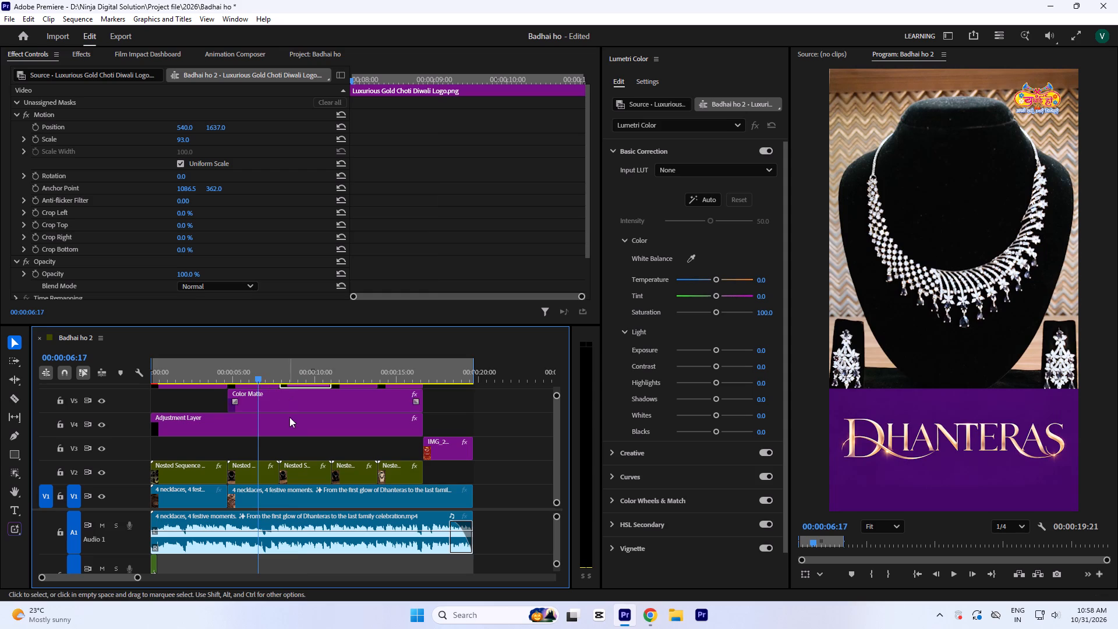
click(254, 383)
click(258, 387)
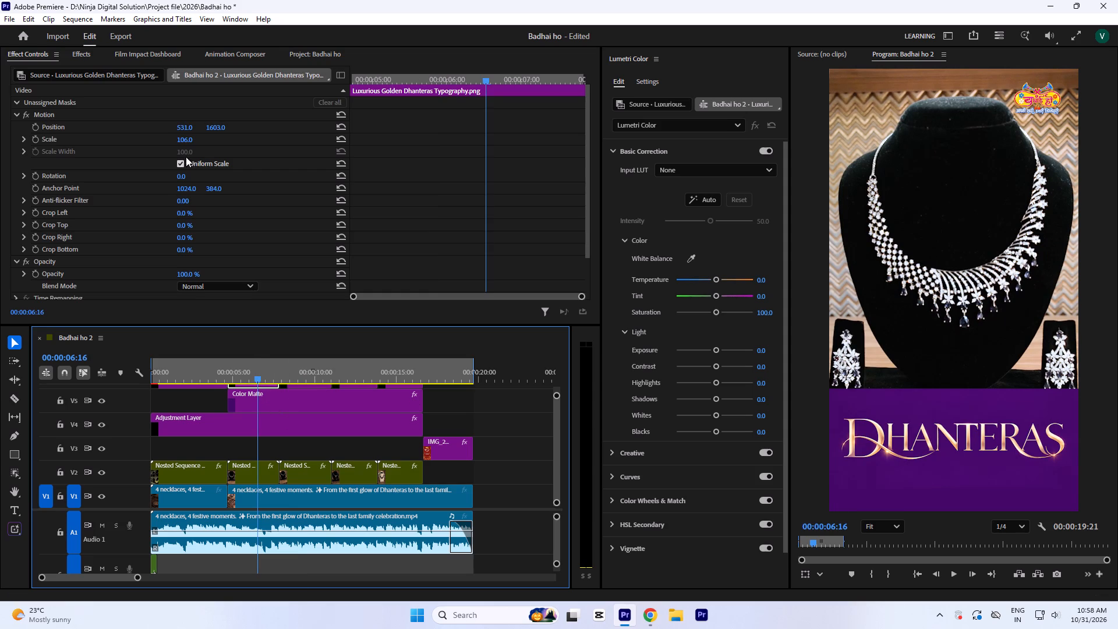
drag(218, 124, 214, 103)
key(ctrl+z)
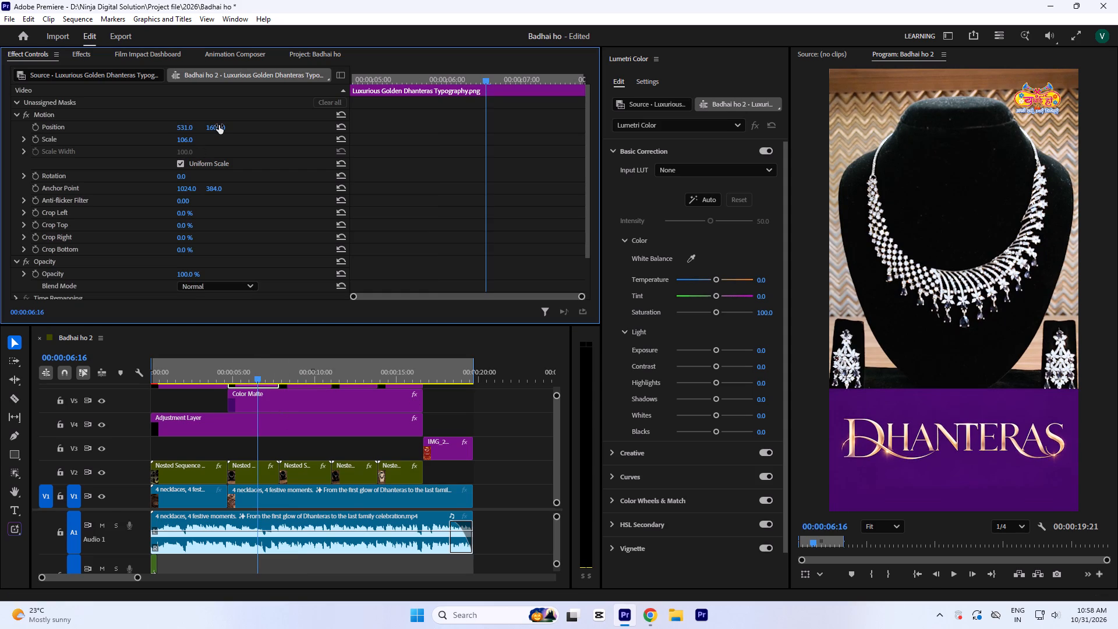
Crop the top of the Luxurious Golden Dhanteras Typography image by 19% so its background matches the shorter purple band.
click(181, 229)
key(Up)
key(Up)
key(Up)
key(Up)
key(Up)
key(Up)
key(Up)
key(Up)
key(Up)
key(Up)
key(Up)
key(Up)
key(Up)
key(Up)
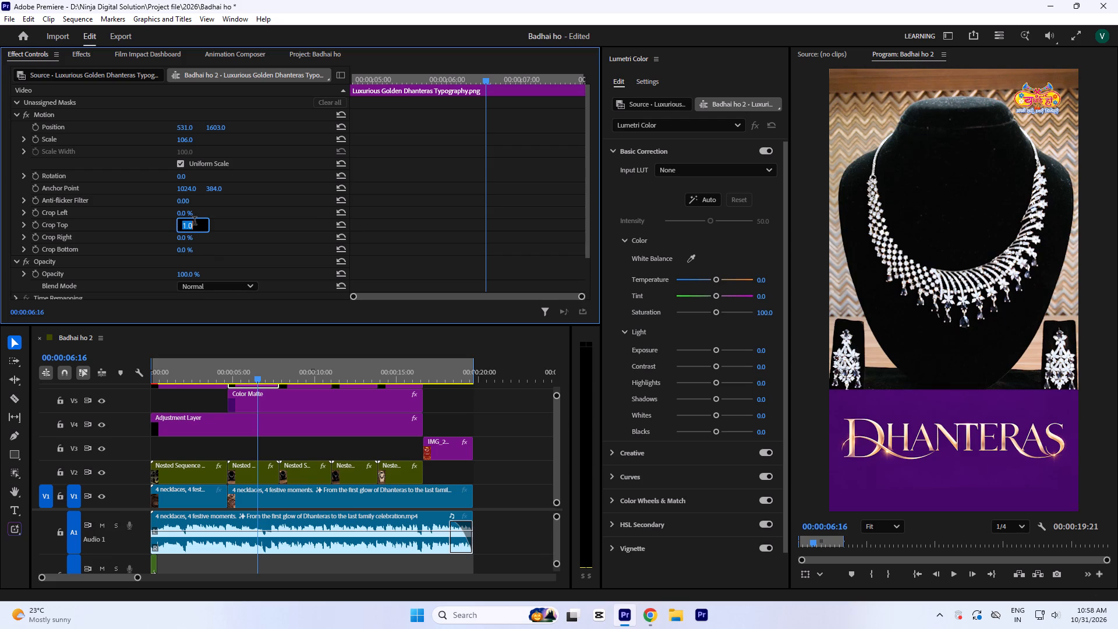
key(Up)
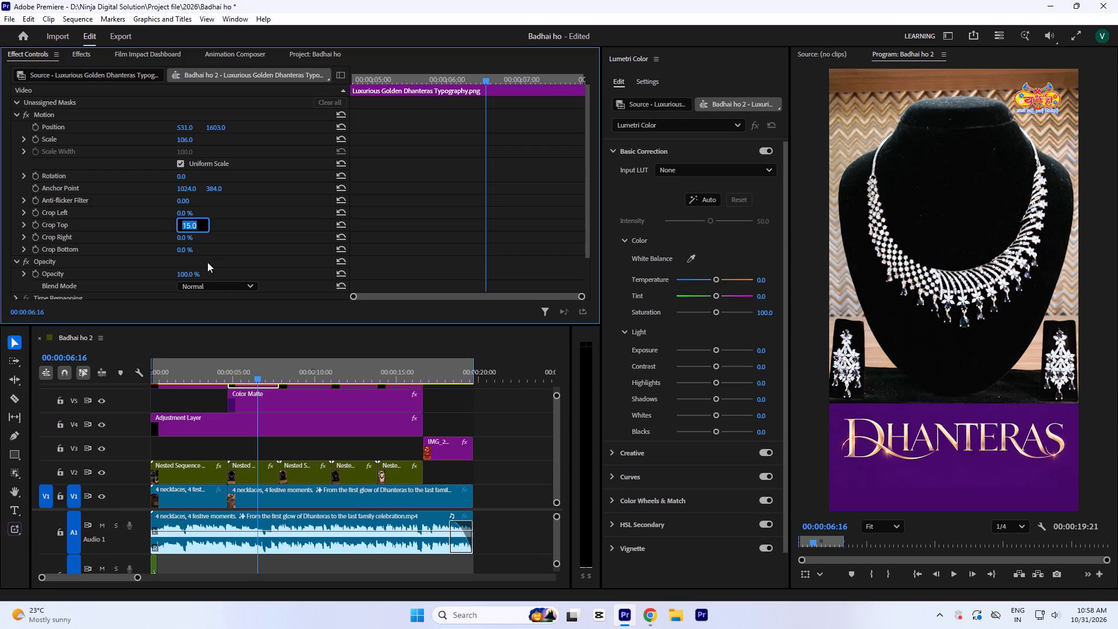
key(Up)
key(Up)
key(Up)
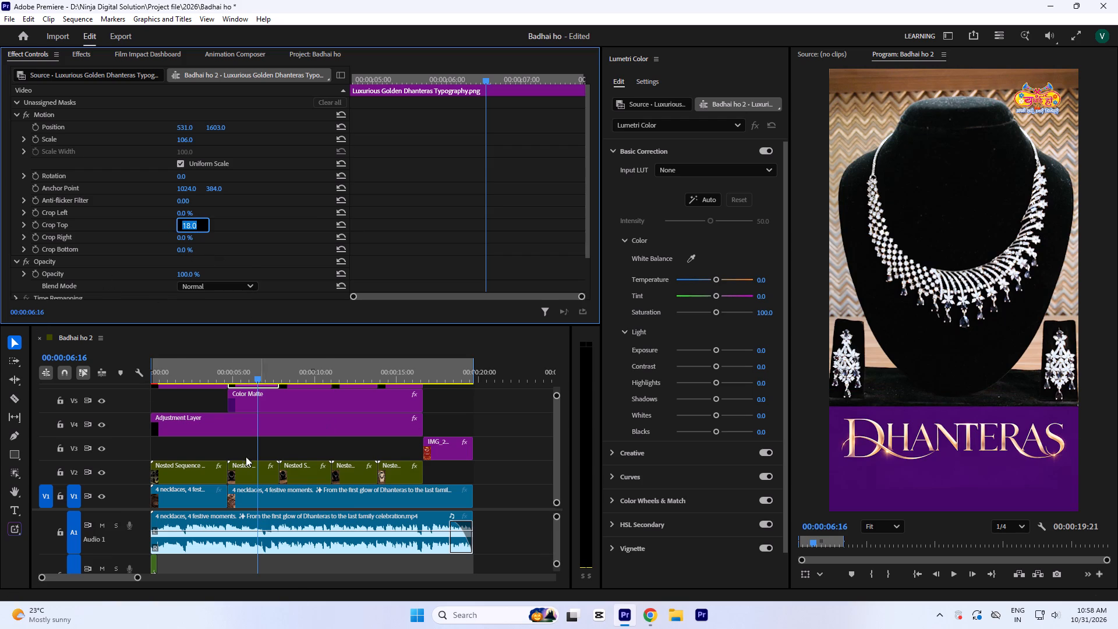
key(Up)
click(508, 411)
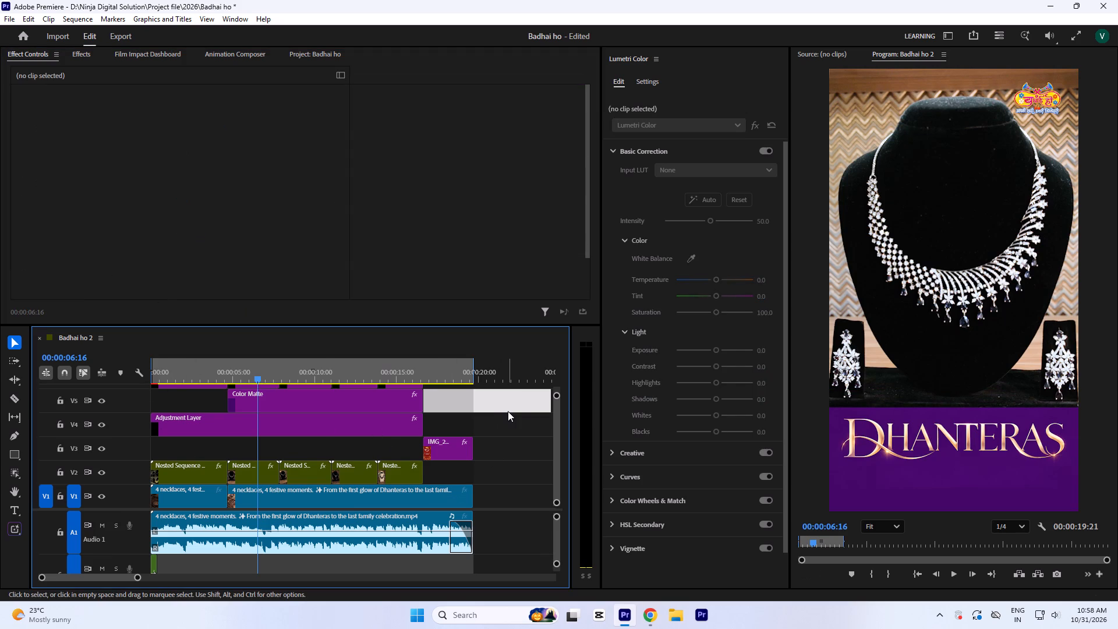
Save the project and render the sequence's video previews.
click(260, 384)
click(520, 431)
key(ctrl+s)
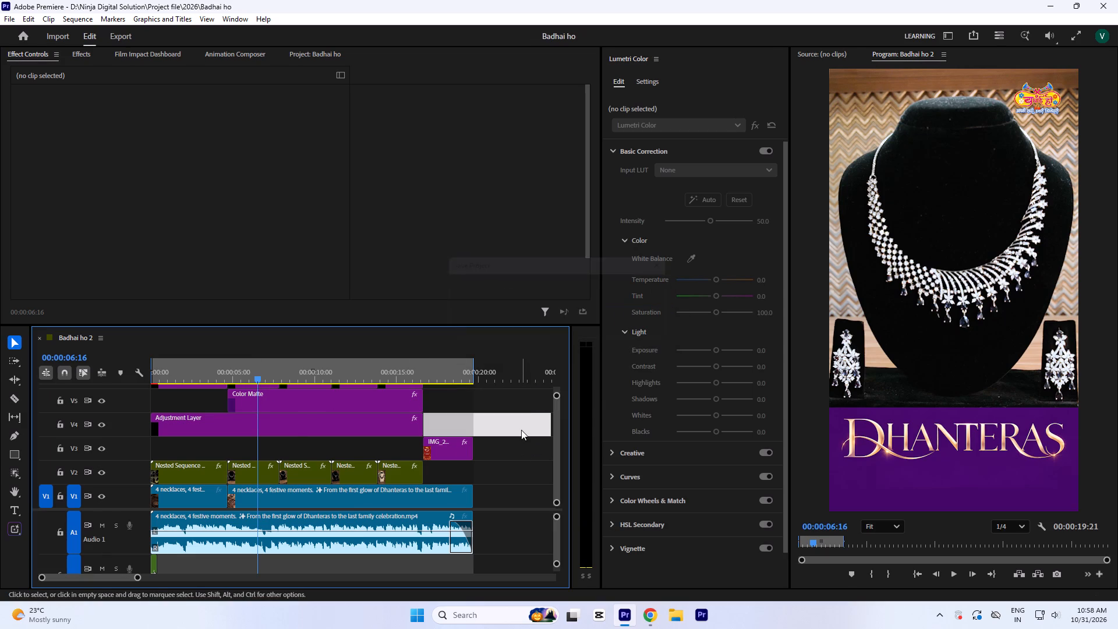
key(Return)
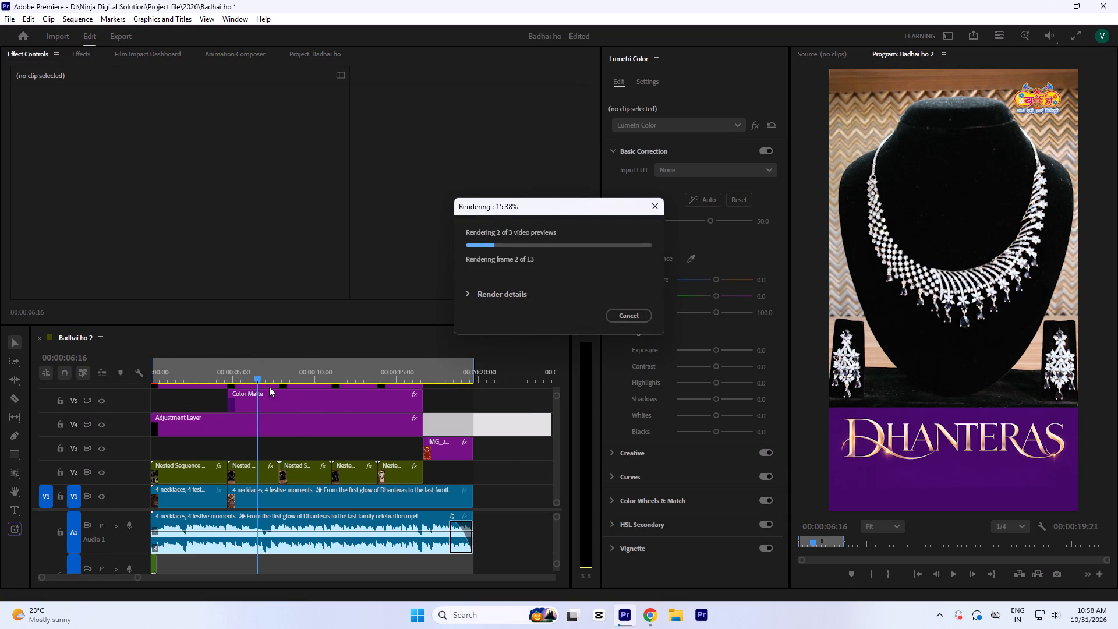
Move the IMG_2922 red contact card out of the promo's ending, parking it on V2 at about 00:00:41.
click(450, 366)
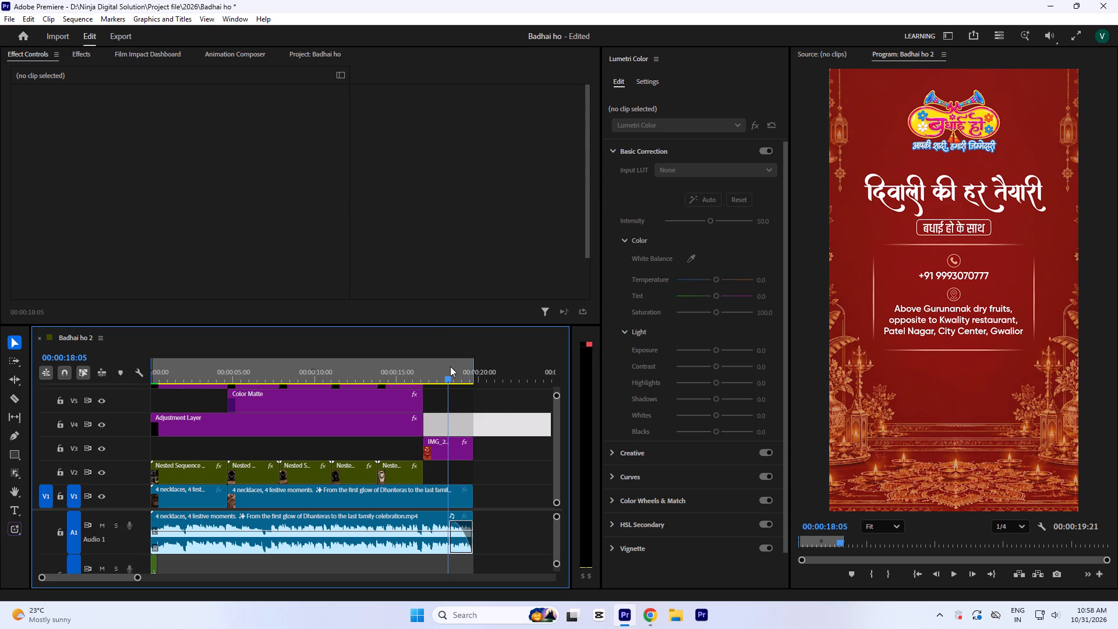
click(414, 366)
key(space)
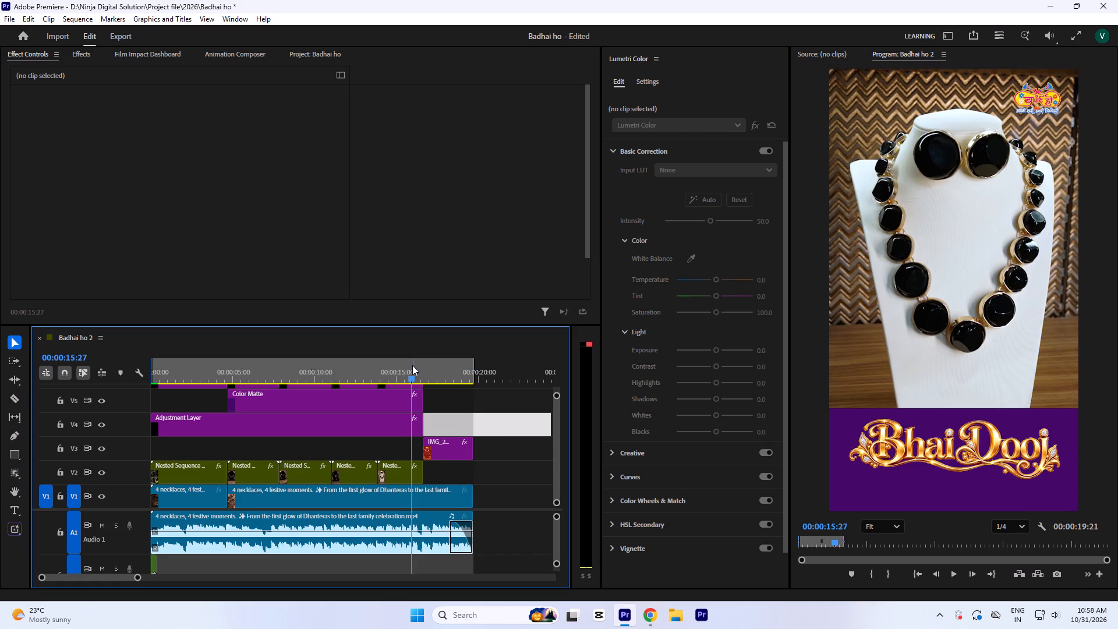
key(space)
text(`)
key(equal)
key(equal)
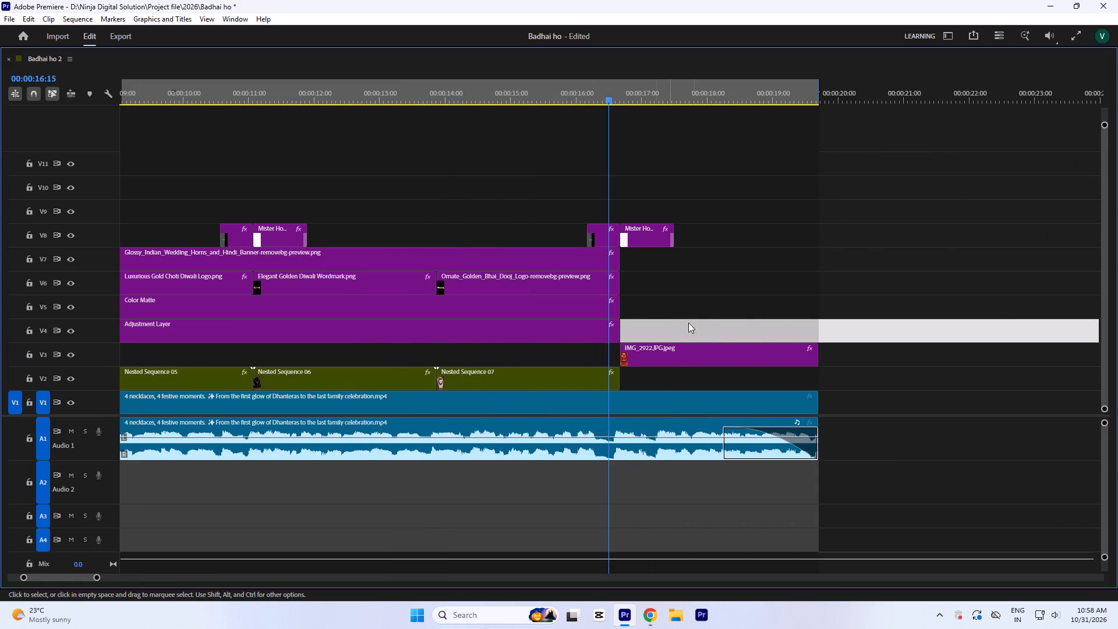
drag(675, 358, 811, 370)
key(minus)
key(minus)
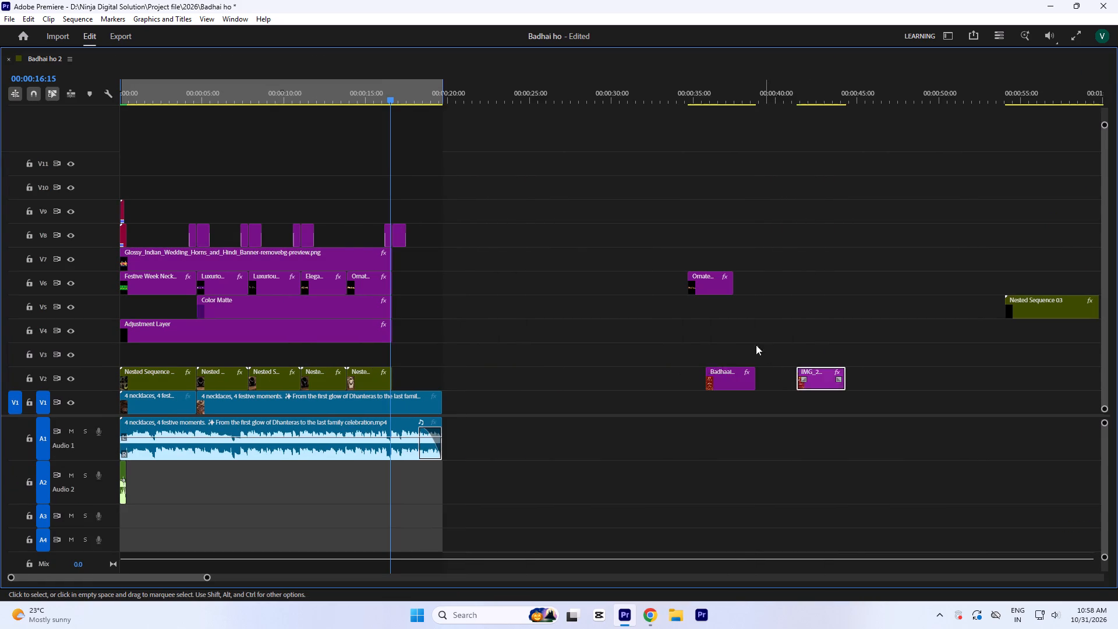
key(equal)
key(equal)
text(`-)
key(space)
key(minus)
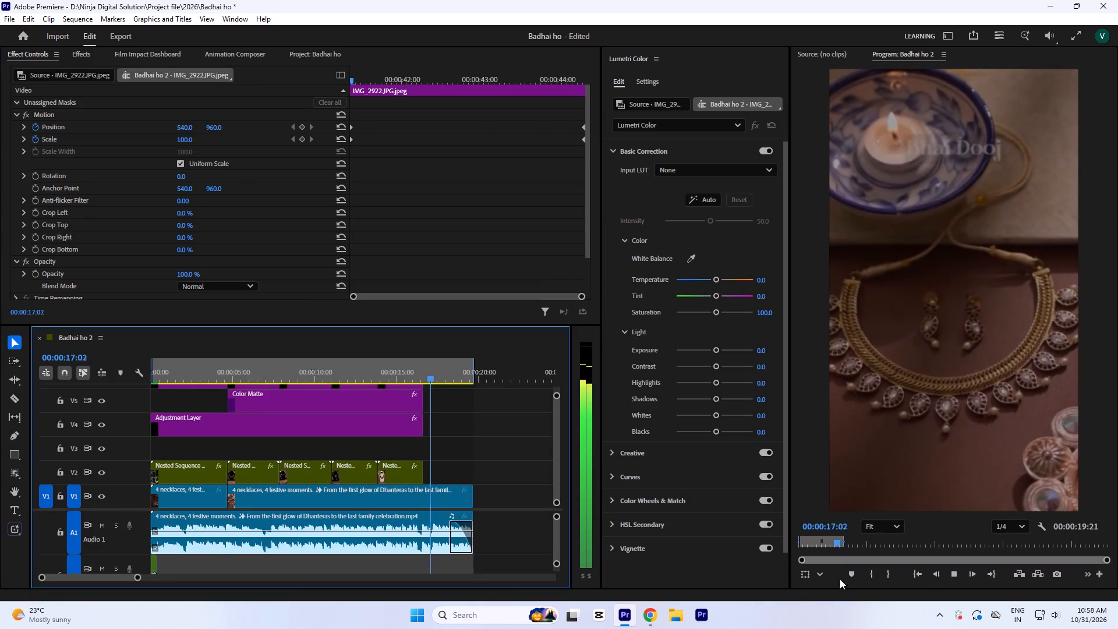
key(equal)
key(space)
Place the Glossy_Indian_Wedding Badhai ho logo on V3 from 00:00:16:20 and trim it to the end of the promo video.
click(316, 56)
scroll(336, 280, up, 3)
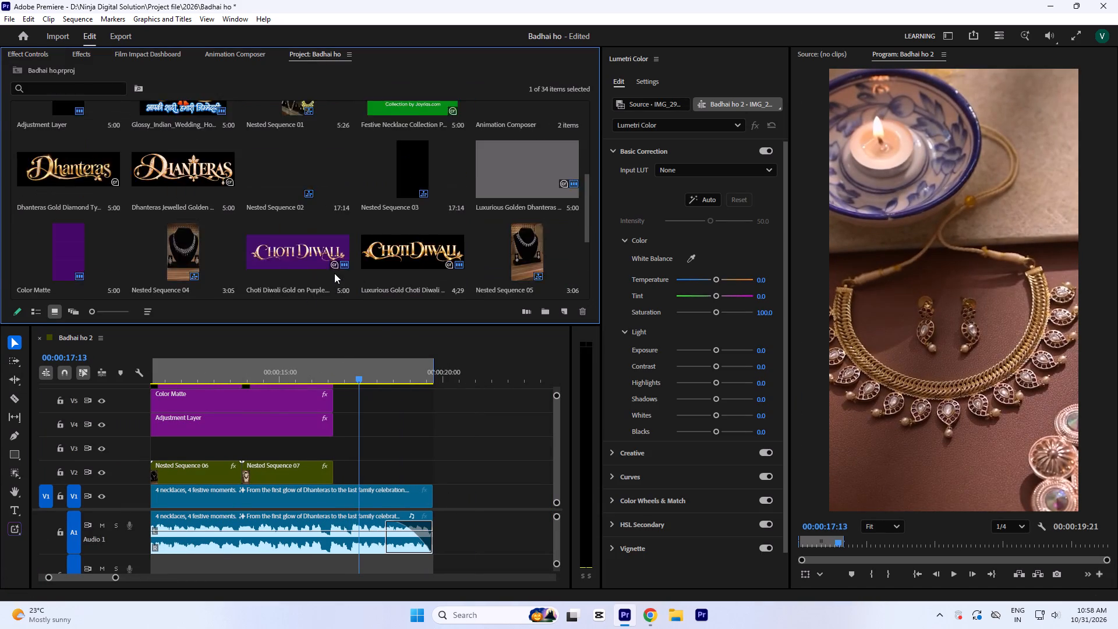
drag(189, 185, 335, 447)
click(372, 448)
drag(503, 451, 438, 453)
click(401, 370)
key(a)
key(a)
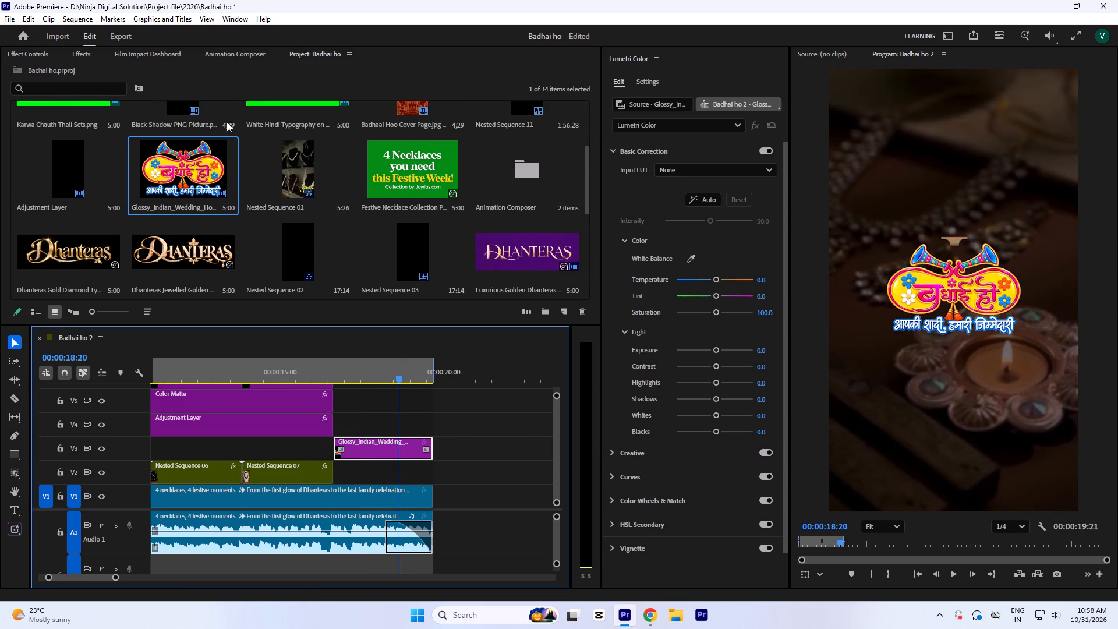
Create a white color matte, place it on V2 beneath the end logo, and trim it to the logo's length.
scroll(452, 285, down, 5)
click(514, 264)
click(564, 317)
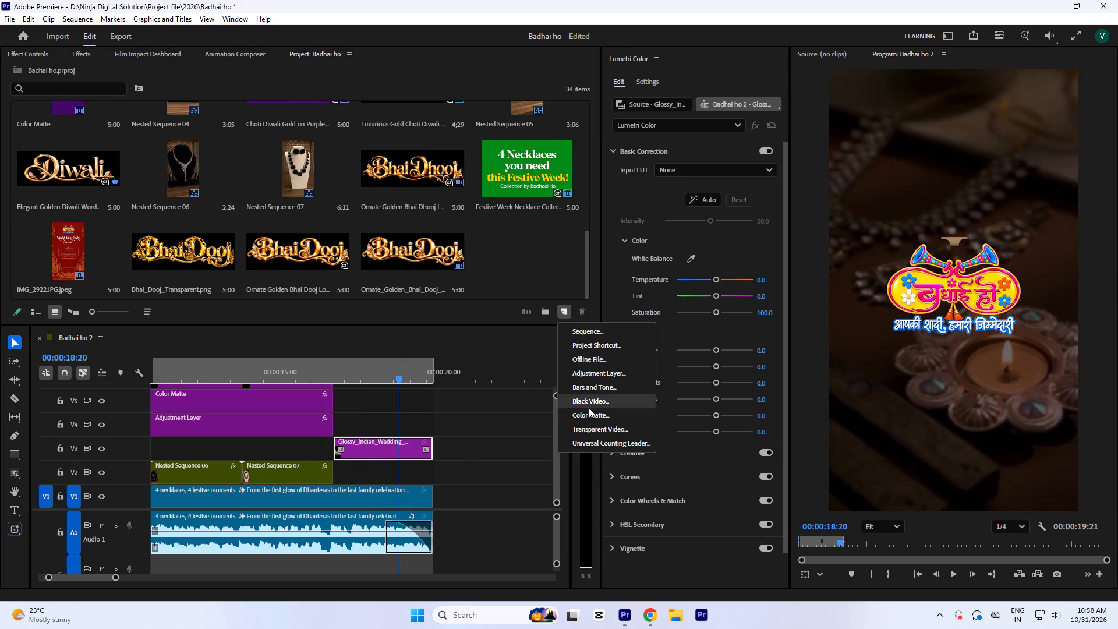
click(591, 409)
key(Return)
drag(449, 314, 345, 467)
key(Return)
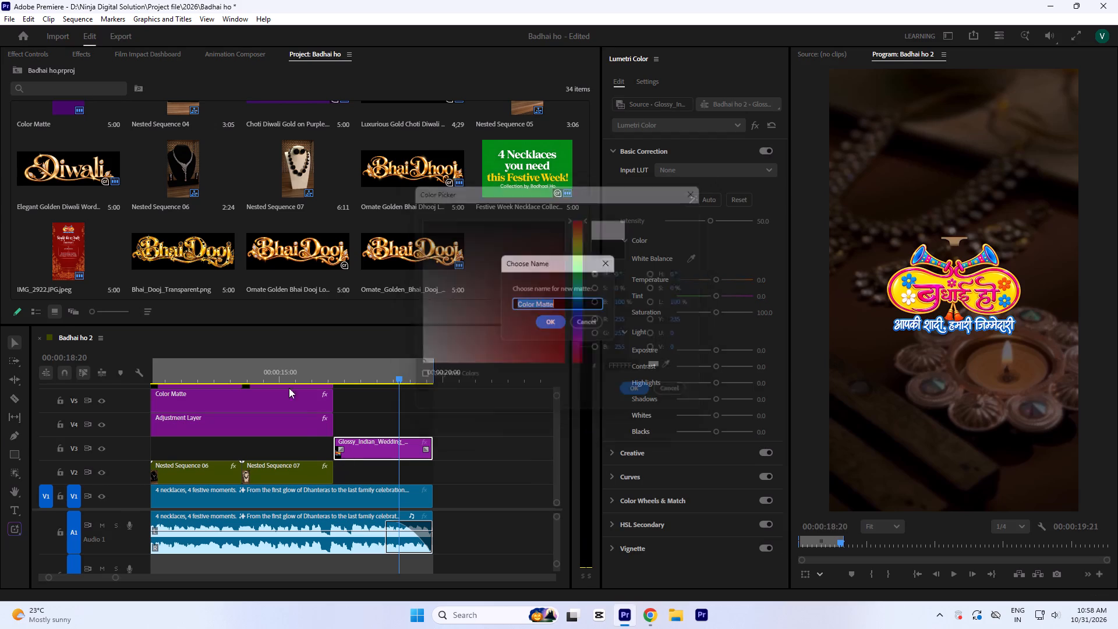
key(Return)
drag(511, 260, 339, 471)
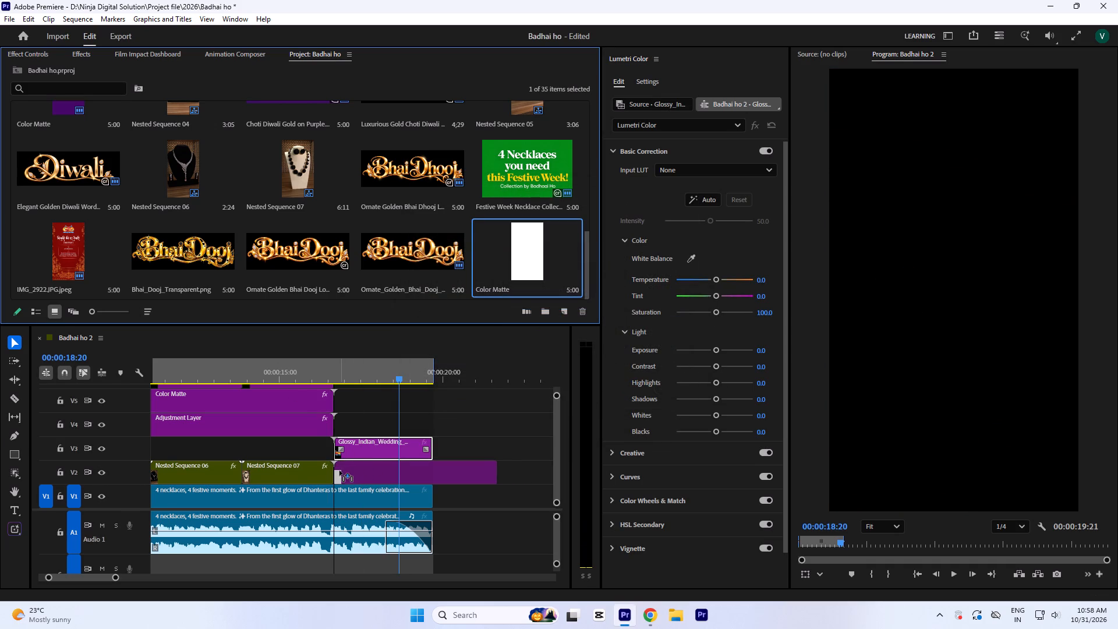
drag(339, 471, 338, 471)
drag(494, 473, 429, 479)
click(436, 476)
Delete the old transition clips on V8 over the cut from the Bhai Dooj scene to the end logo.
click(383, 382)
text(`=)
key(equal)
drag(417, 93, 420, 116)
key(equal)
drag(499, 204, 636, 243)
key(Delete)
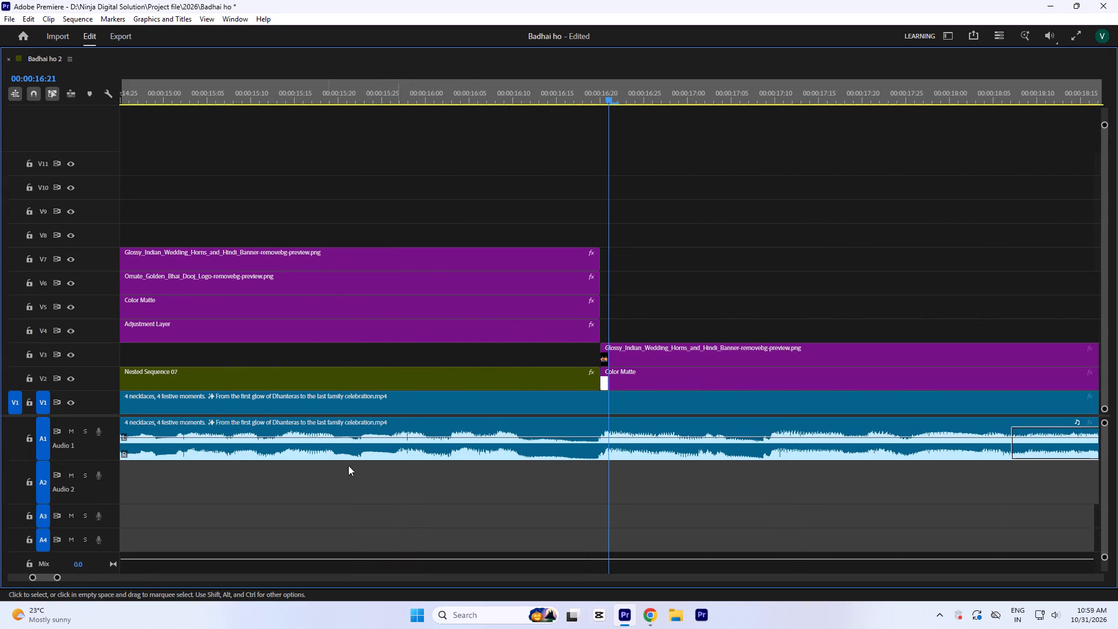
Add an adjustment layer on V8 spanning the cut at 00:00:16:20 between the Bhai Dooj scene and the end logo.
key(equal)
key(equal)
click(591, 94)
key(minus)
key(minus)
key(minus)
key(minus)
key(minus)
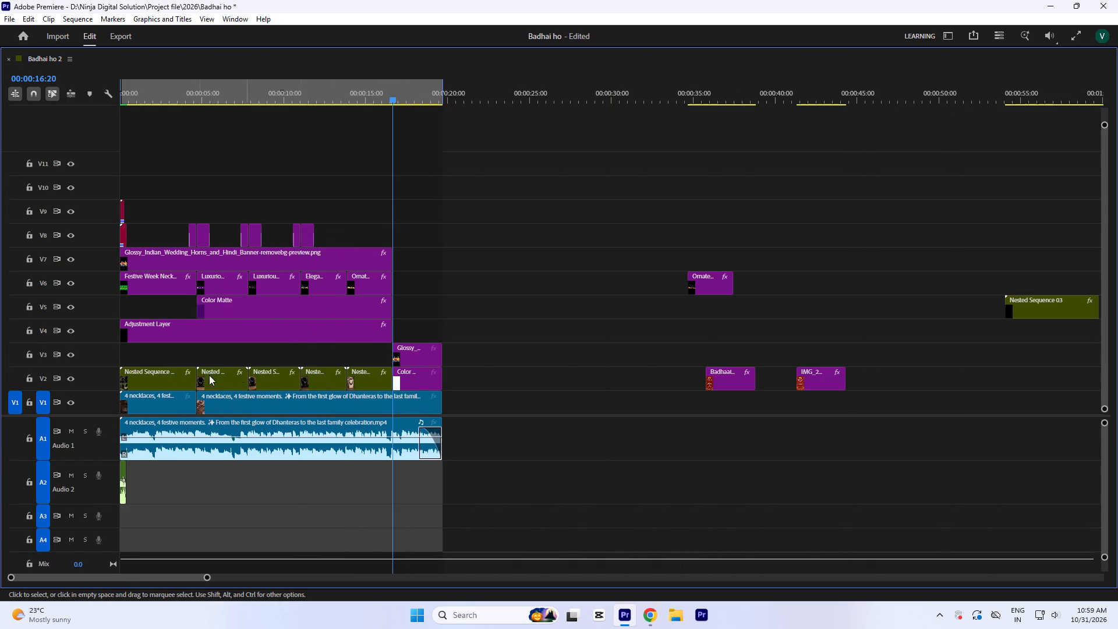
drag(114, 415, 112, 431)
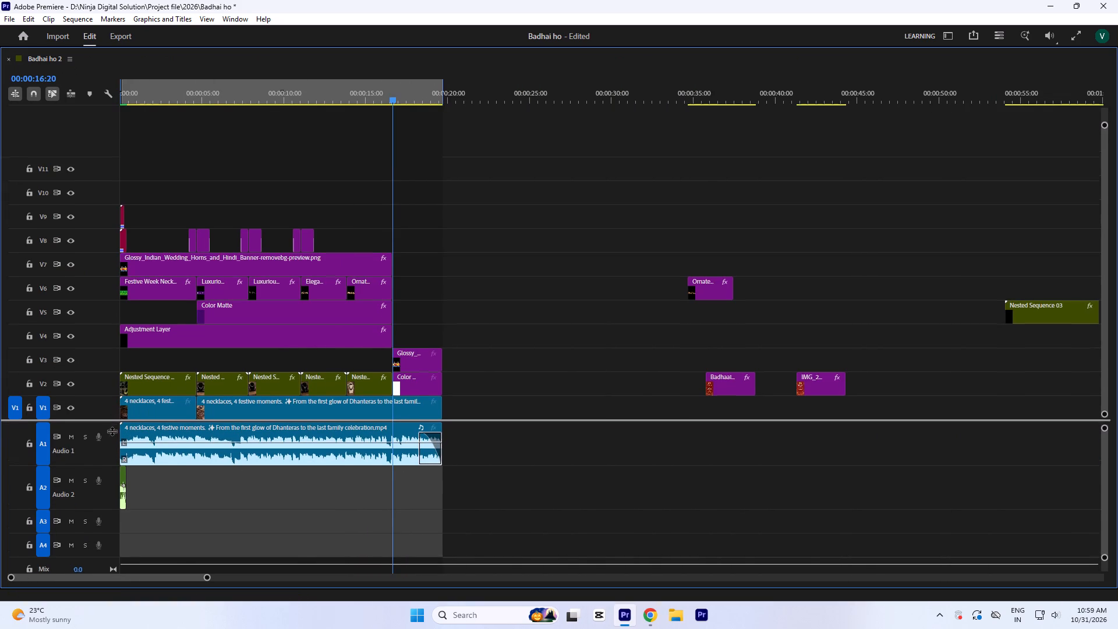
drag(112, 431, 108, 444)
key(grave)
key(minus)
scroll(247, 221, up, 2)
scroll(247, 221, down, 6)
scroll(247, 221, up, 4)
scroll(187, 182, up, 2)
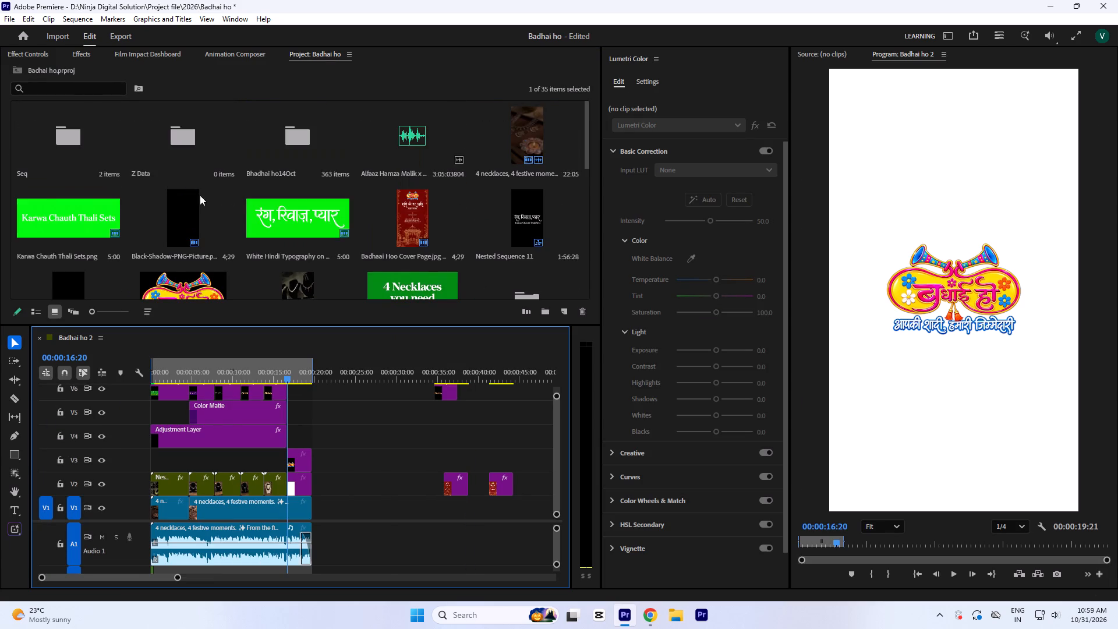
scroll(345, 232, down, 2)
drag(82, 139, 334, 412)
text(`=)
drag(529, 338, 411, 271)
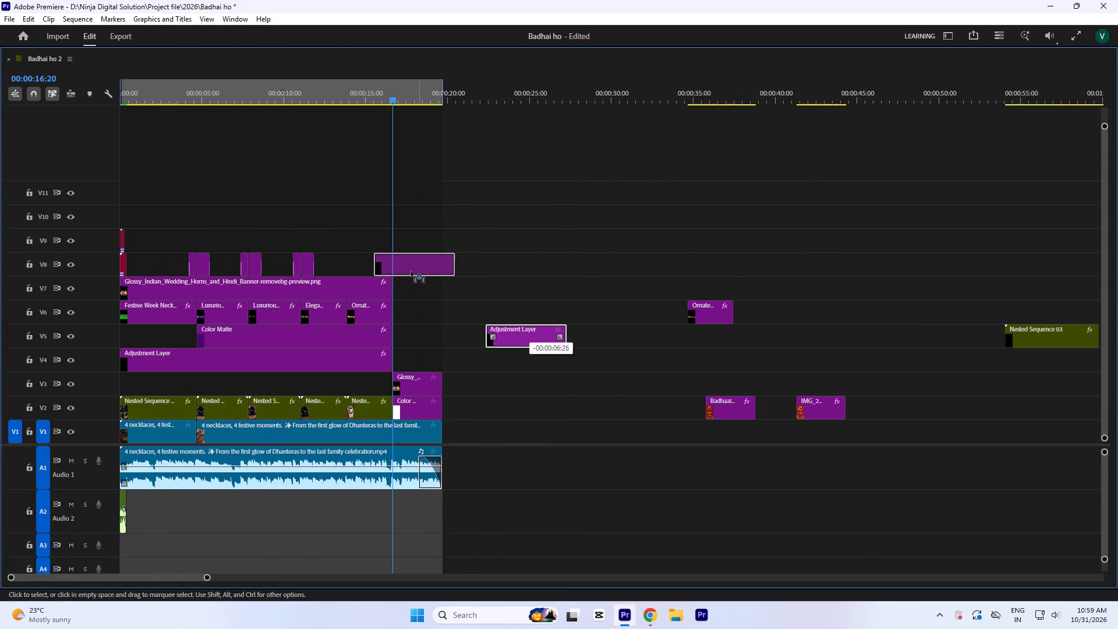
drag(411, 271, 396, 269)
Split the new V8 adjustment layer at 00:00:16:20.
key(equal)
drag(597, 263, 609, 264)
key(k)
Find the Dip to White transition and apply it between the two halves of the V8 adjustment layer.
drag(571, 227, 635, 258)
text(`-)
ctrl+scroll(538, 411, up, 4)
ctrl+scroll(482, 440, up, 4)
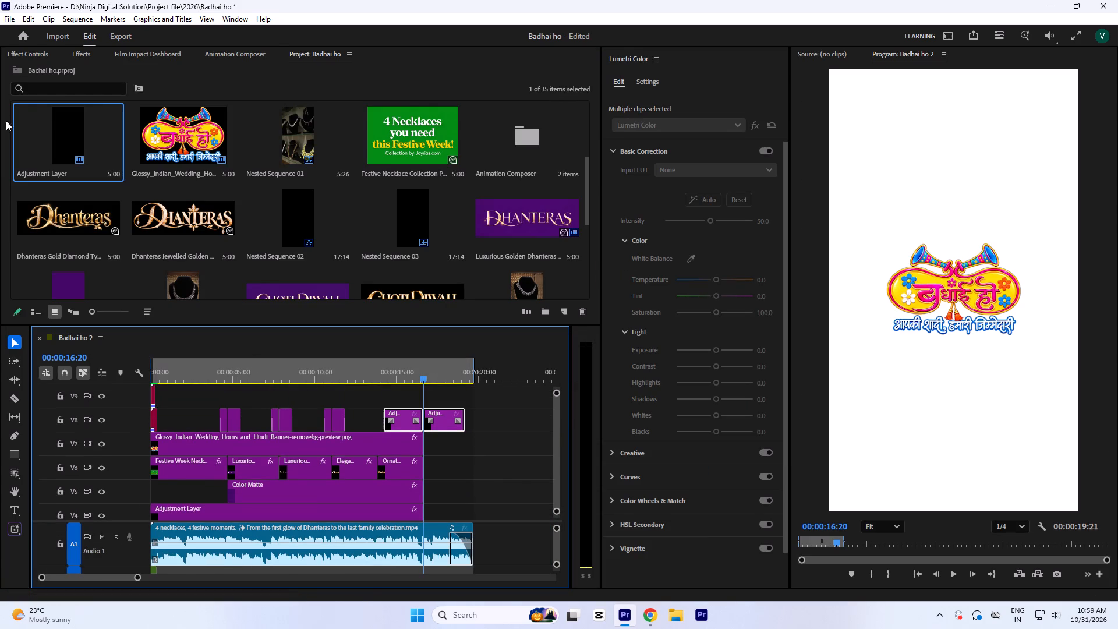
click(76, 55)
drag(57, 70, 0, 71)
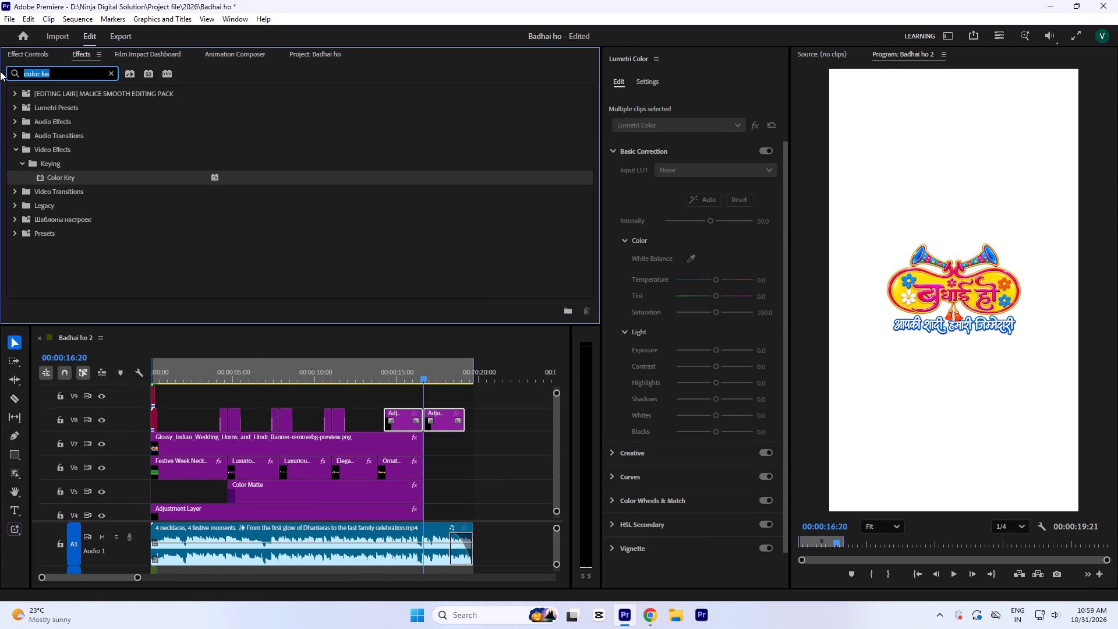
text(whtie)
key(BackSpace)
key(BackSpace)
key(BackSpace)
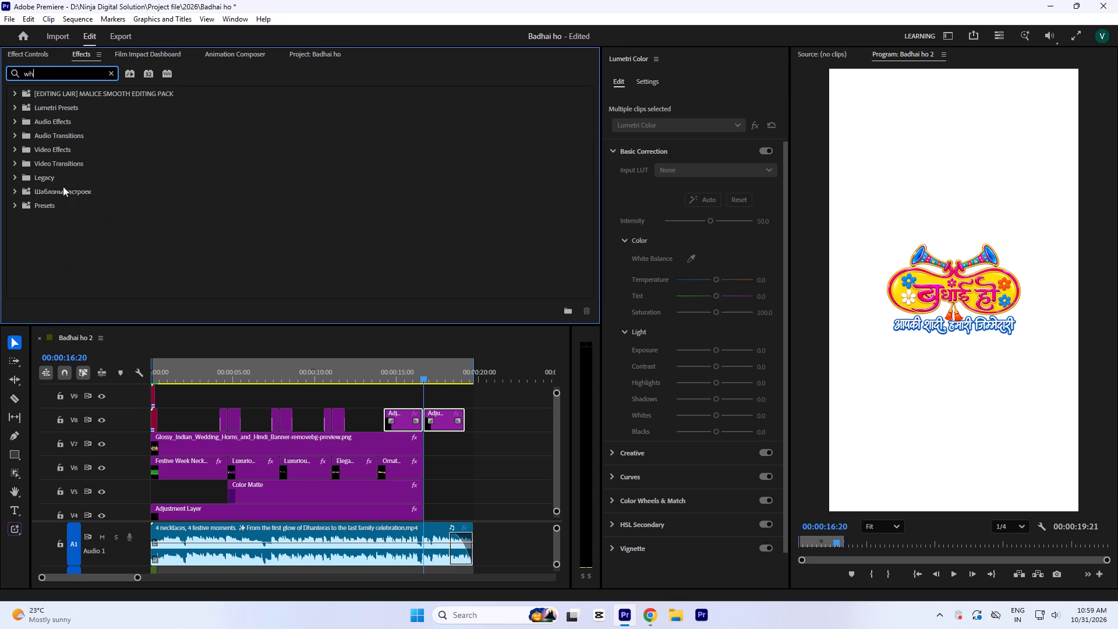
scroll(147, 227, down, 12)
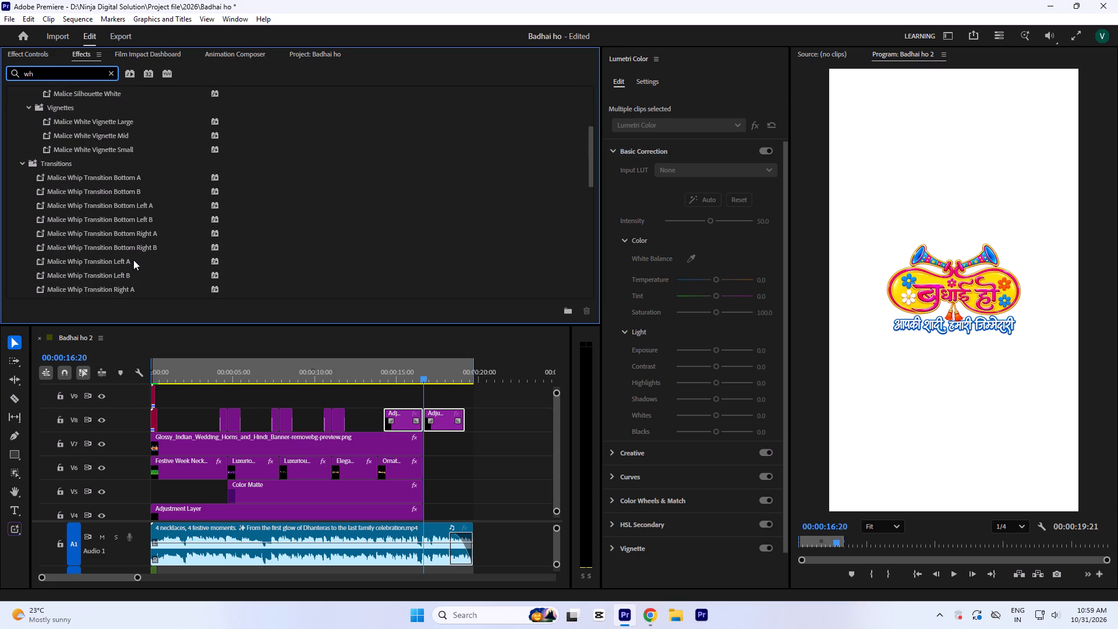
text(it)
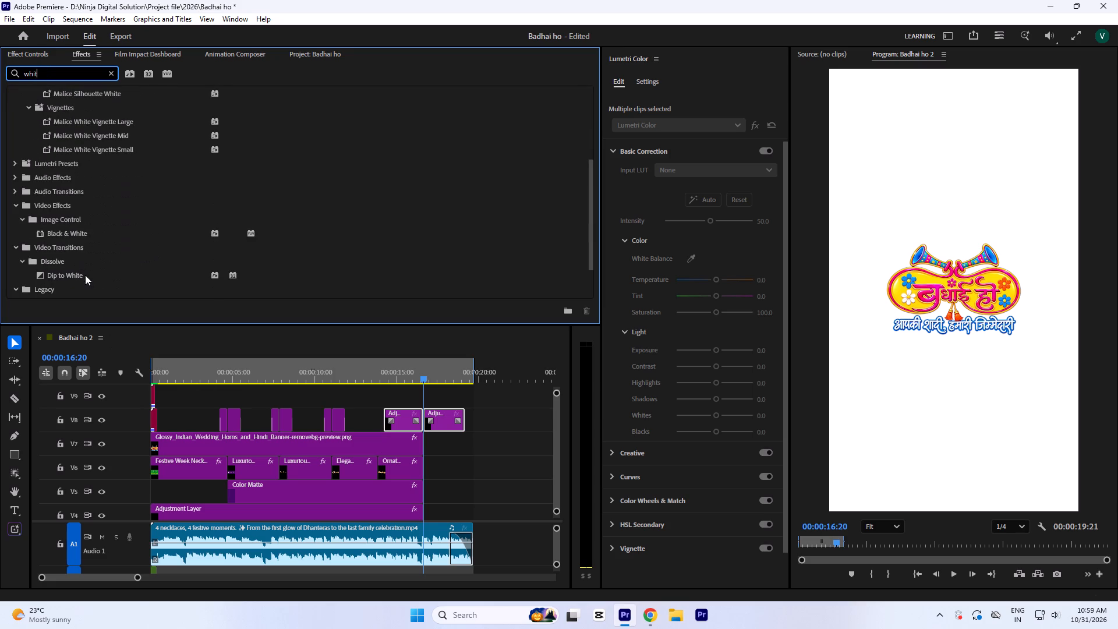
drag(85, 275, 425, 418)
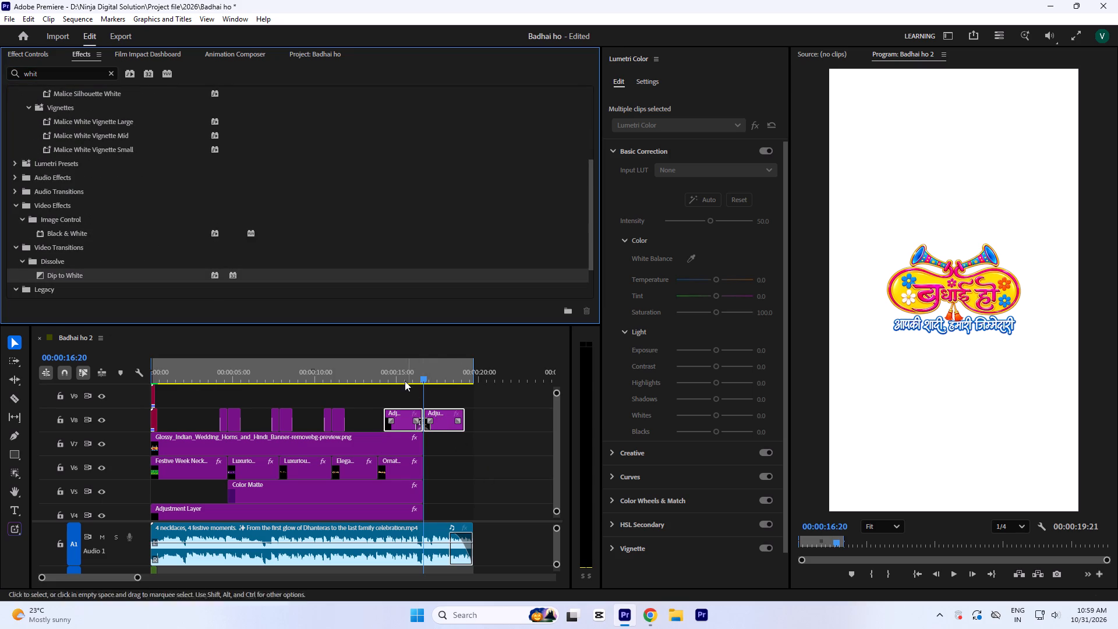
Play back the dip to white from the Bhai Dooj scene into the white logo ending.
click(401, 370)
key(space)
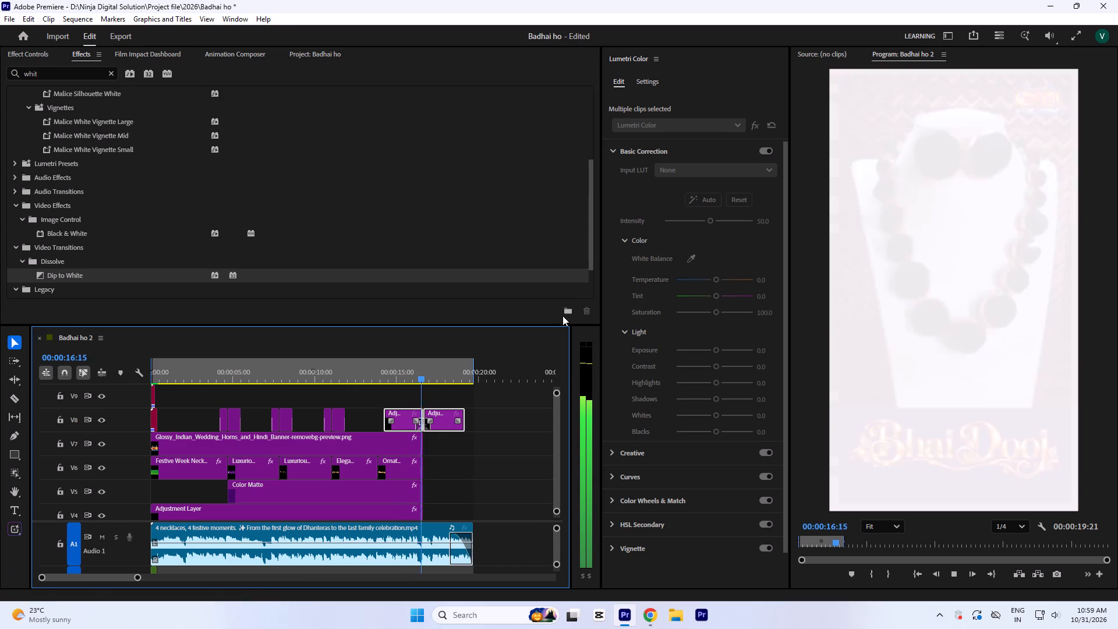
key(space)
ctrl+scroll(491, 440, down, 14)
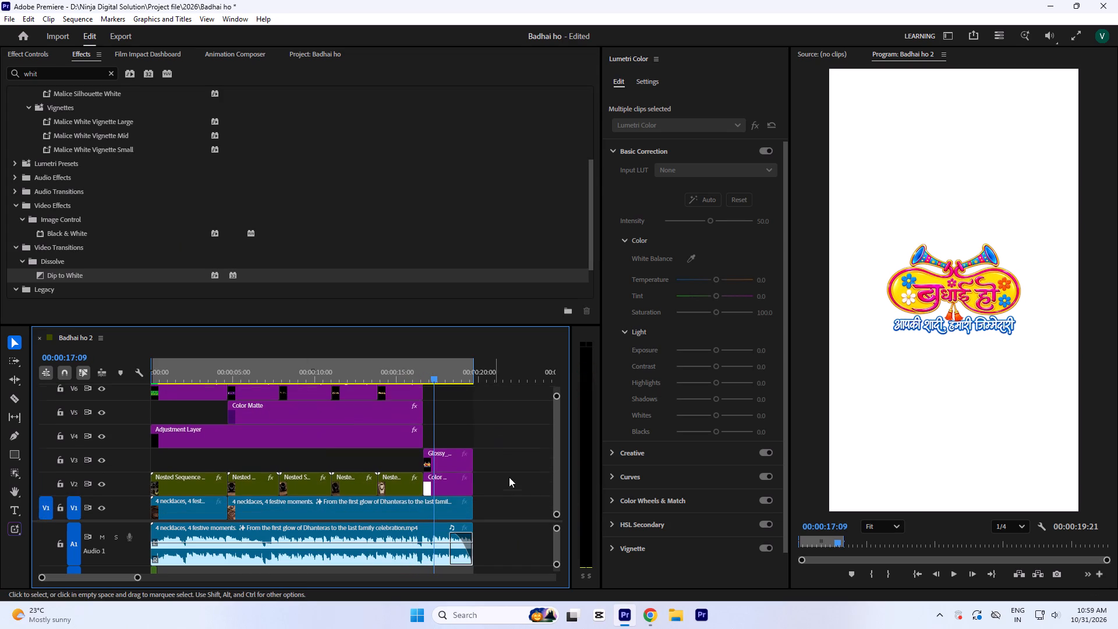
key(space)
key(space)
Animate the end logo's scale with keyframes from 100 at the clip's start to 105 at its end.
click(450, 465)
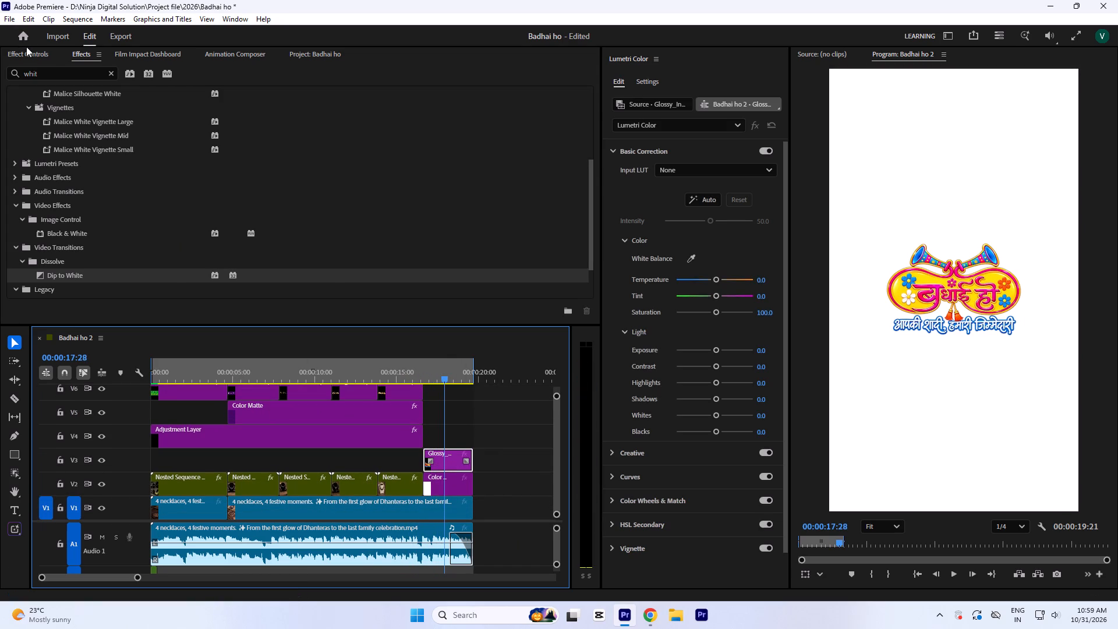
click(27, 54)
click(425, 168)
key(minus)
key(minus)
key(minus)
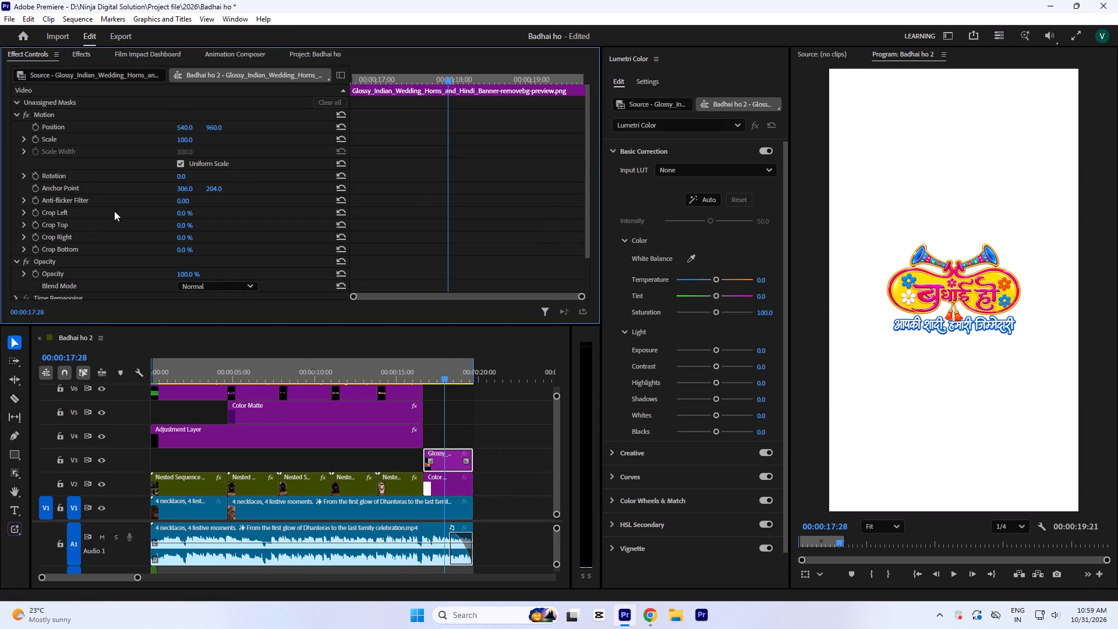
click(36, 140)
drag(446, 139, 369, 144)
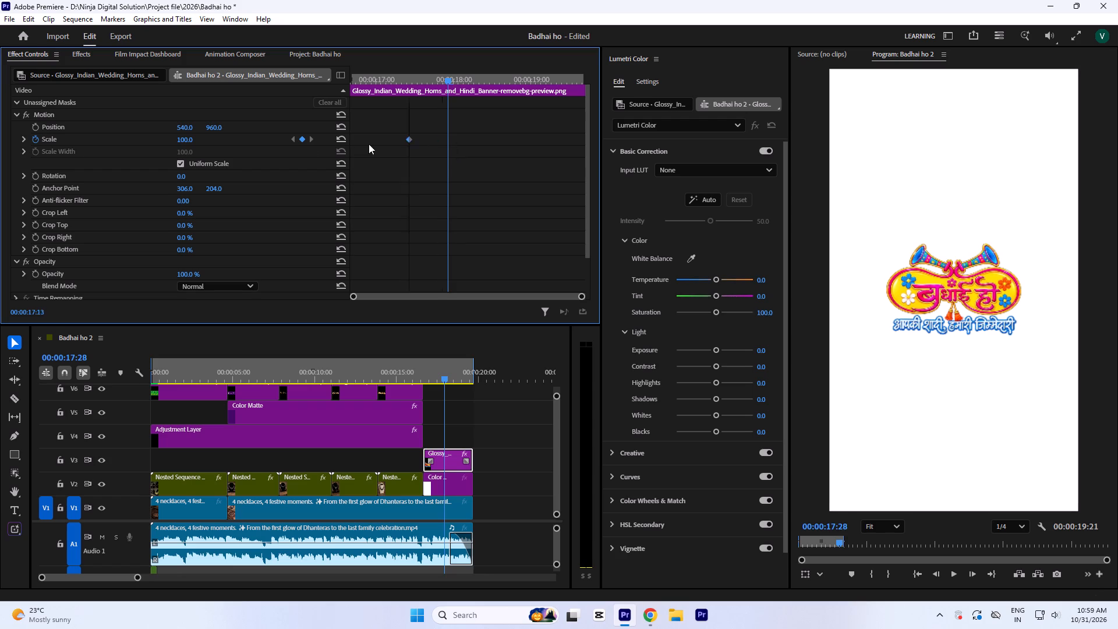
drag(369, 144, 202, 149)
key(minus)
click(190, 138)
key(1)
key(0)
key(5)
click(491, 167)
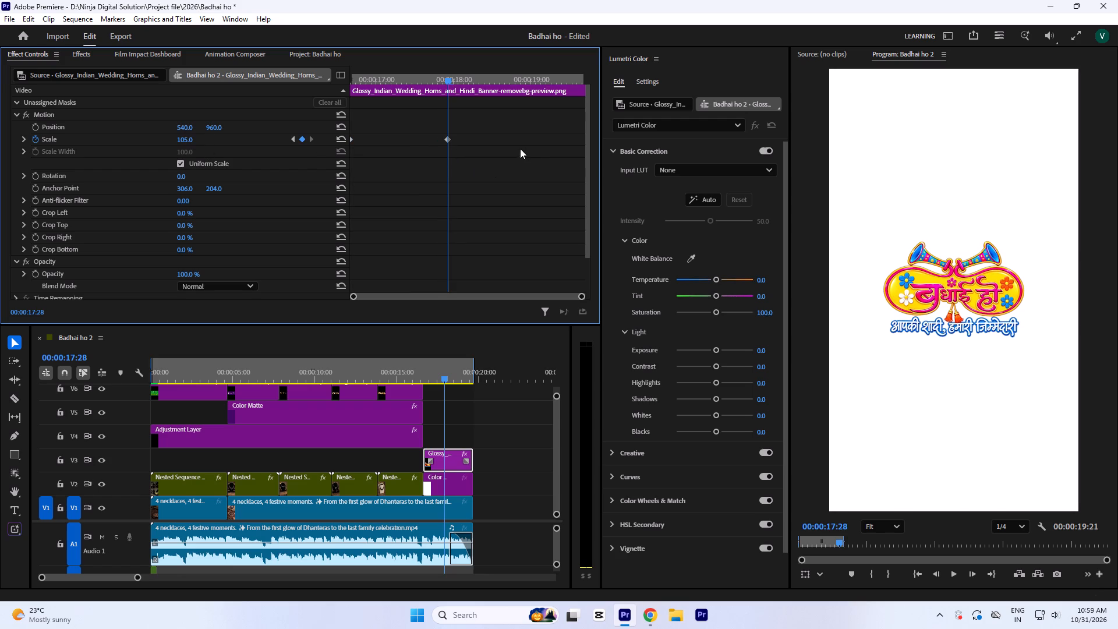
drag(448, 136, 642, 171)
click(513, 165)
key(minus)
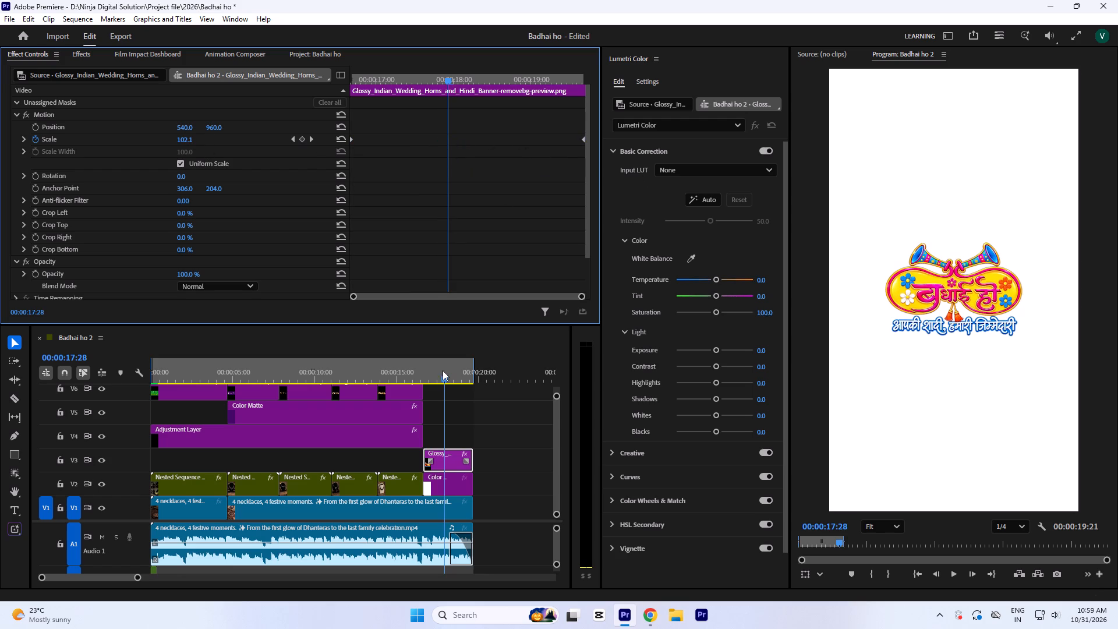
Preview the logo animation, then set its final scale keyframe to 110 and move that keyframe to the clip's end.
click(401, 369)
key(space)
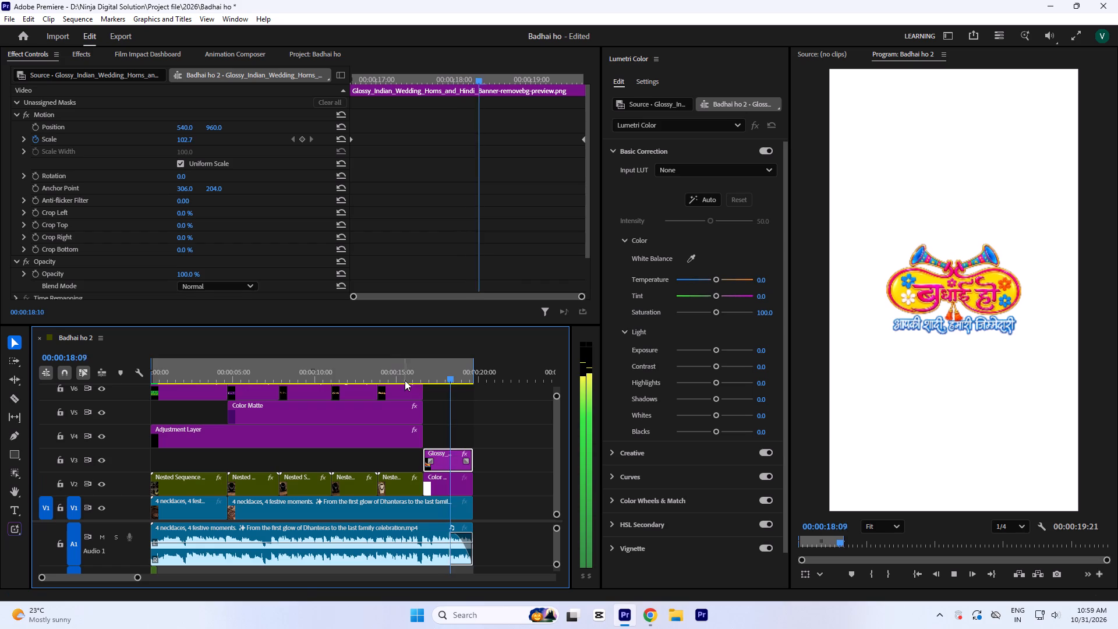
key(space)
key(space)
key(space)
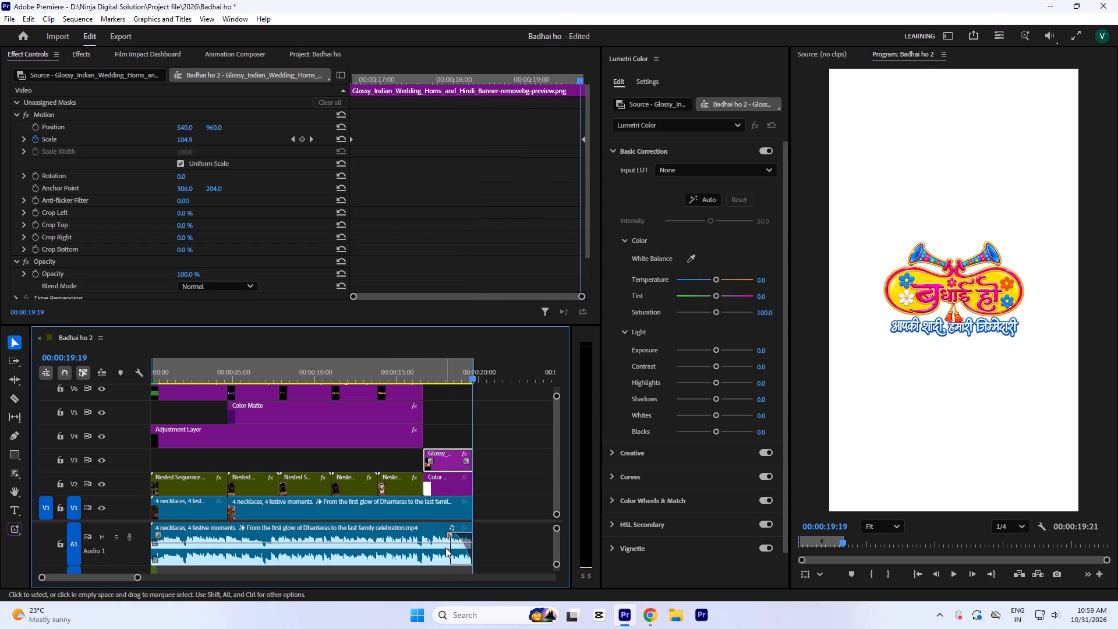
click(582, 138)
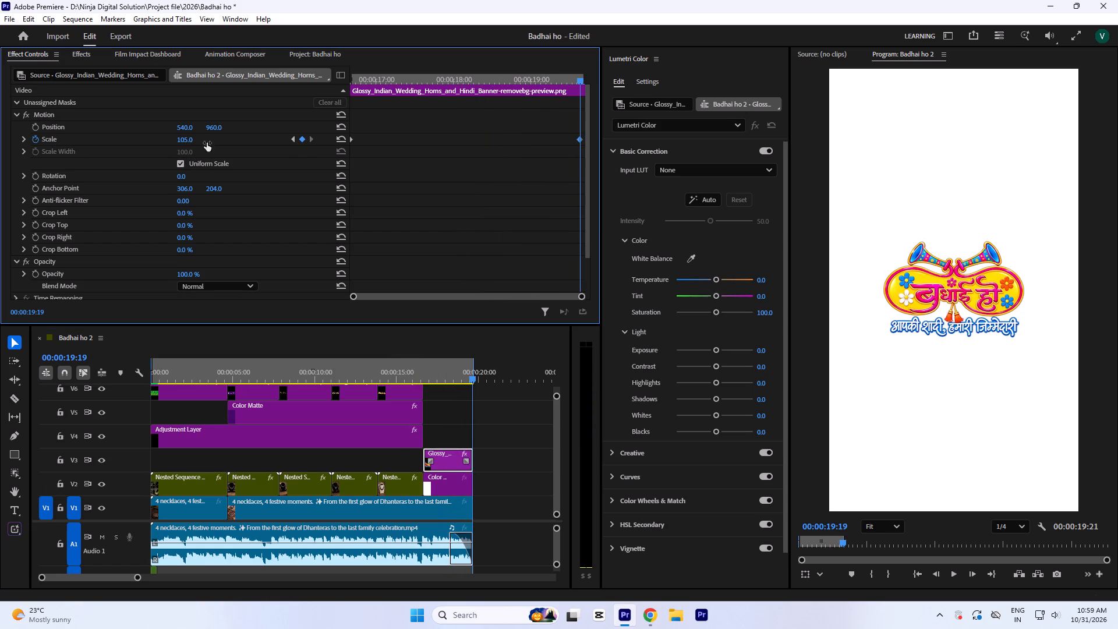
click(182, 137)
key(1)
key(1)
key(0)
click(465, 157)
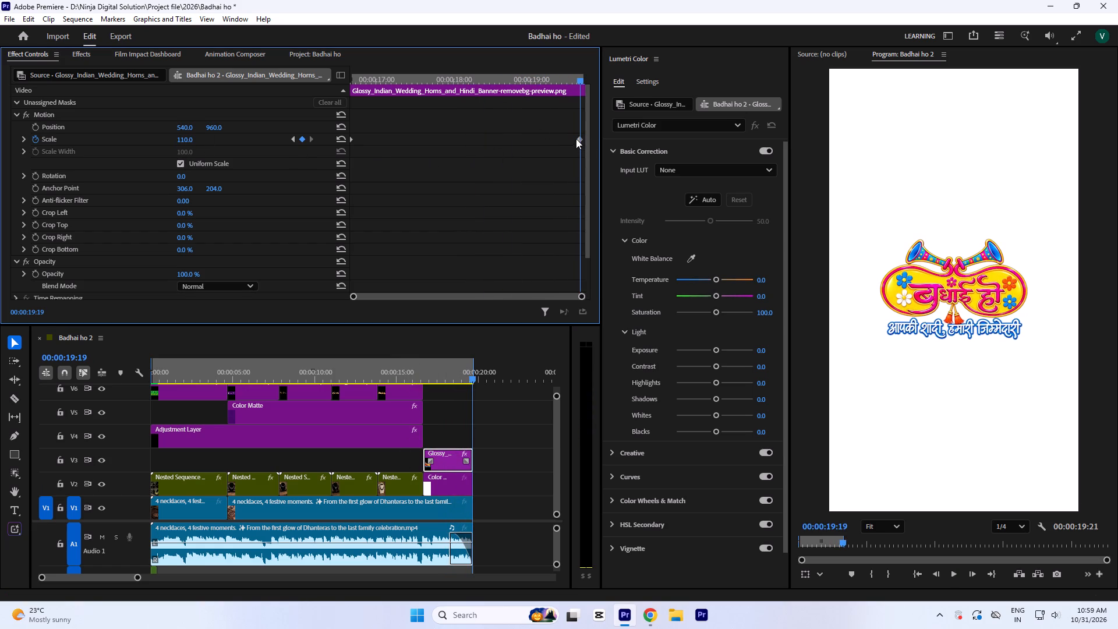
drag(576, 139, 616, 146)
click(560, 145)
key(minus)
Lengthen the audio fade-out at the end of the promo so it starts slightly earlier.
click(387, 373)
key(space)
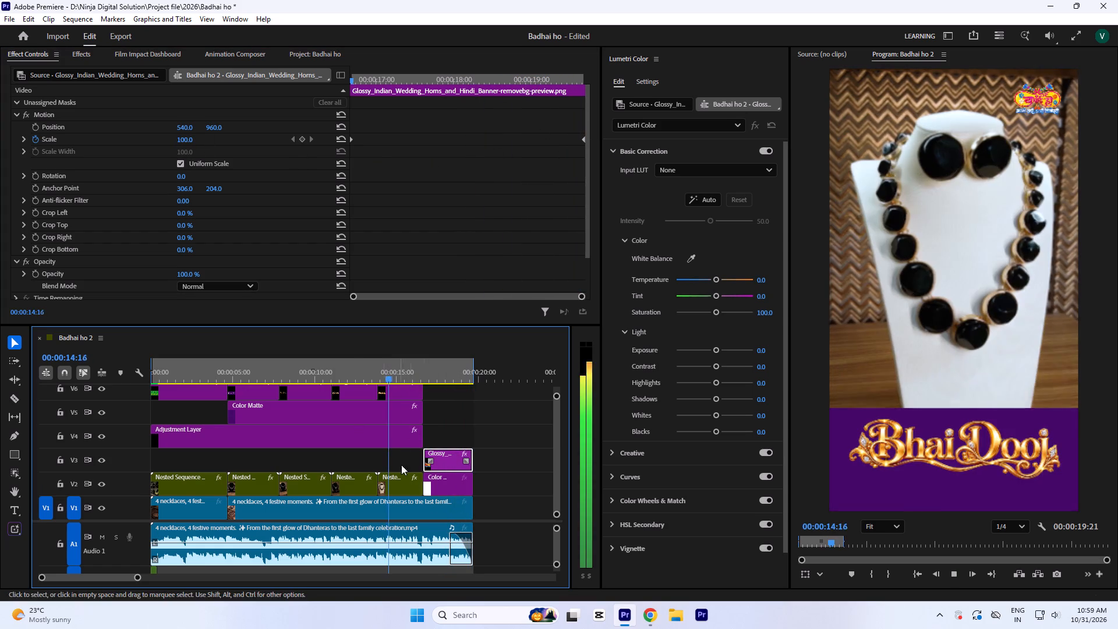
drag(450, 536, 443, 539)
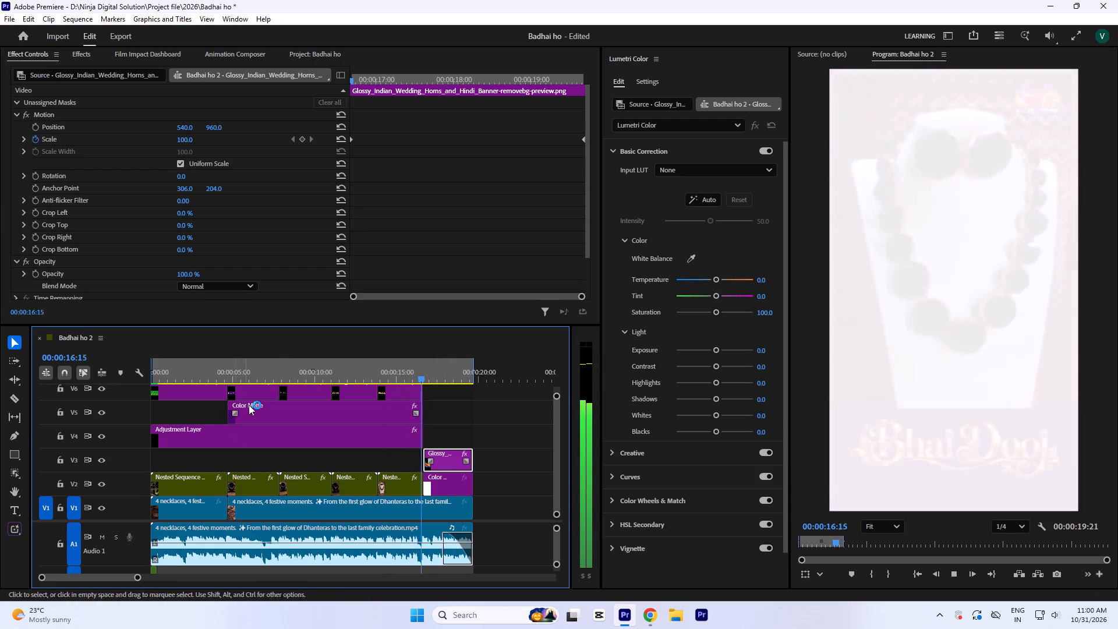
Play back the end logo scene and compare its frames at 00:00:17:02 and 00:00:19:04.
key(space)
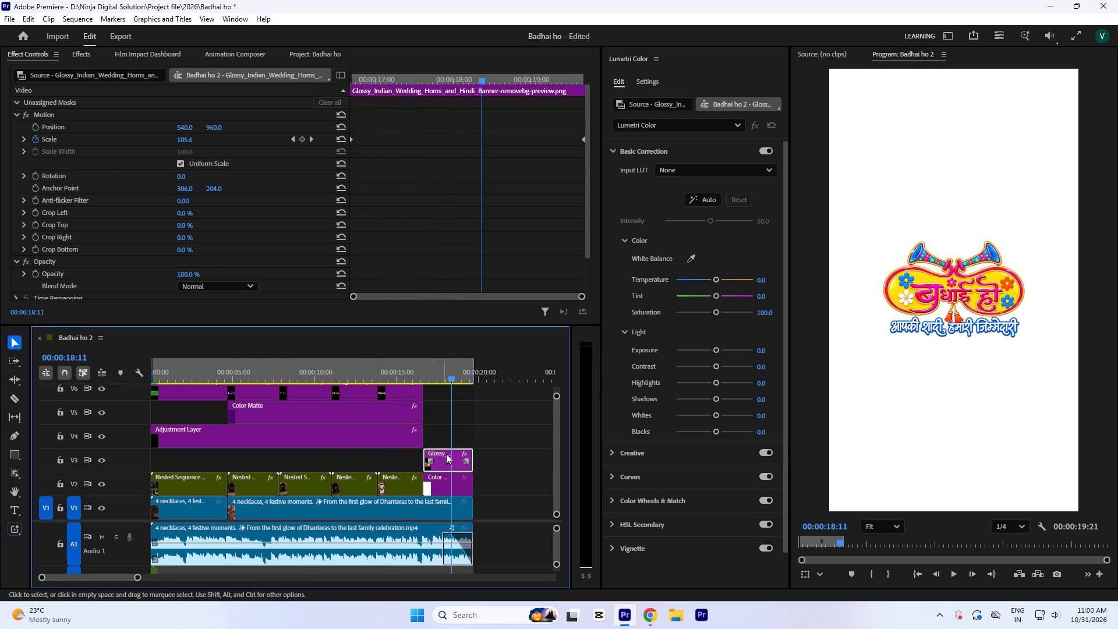
click(512, 444)
click(448, 455)
key(space)
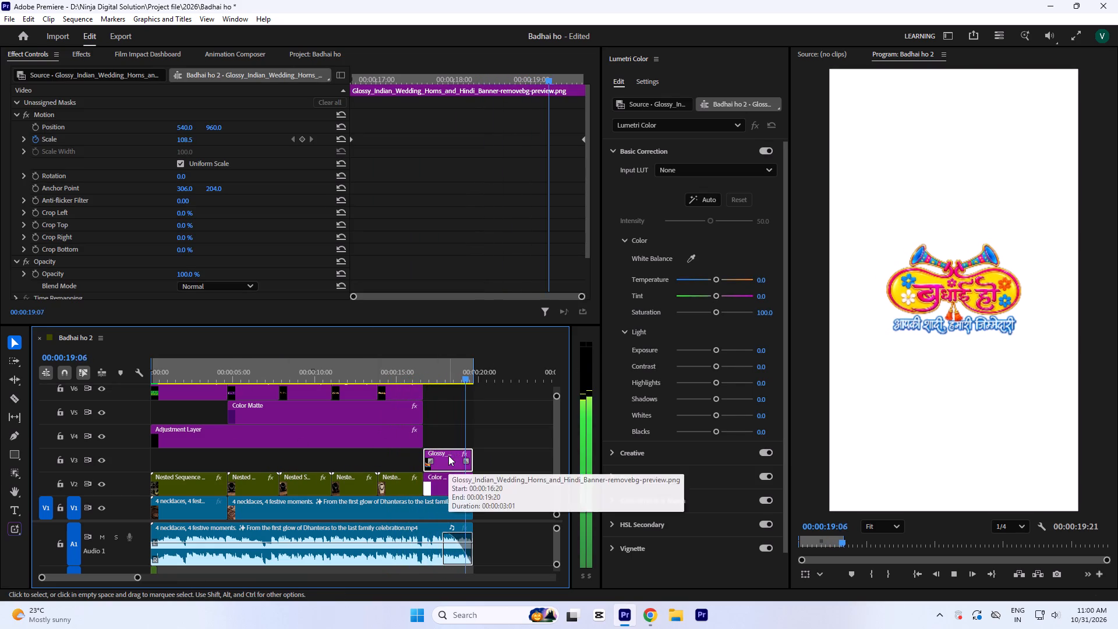
key(space)
click(432, 373)
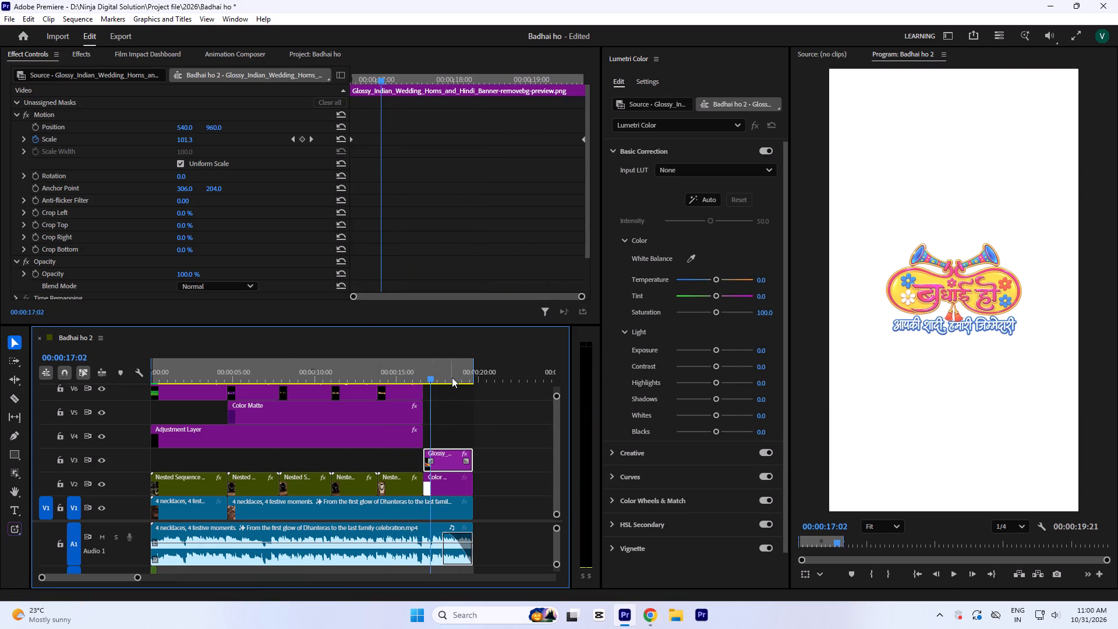
click(465, 376)
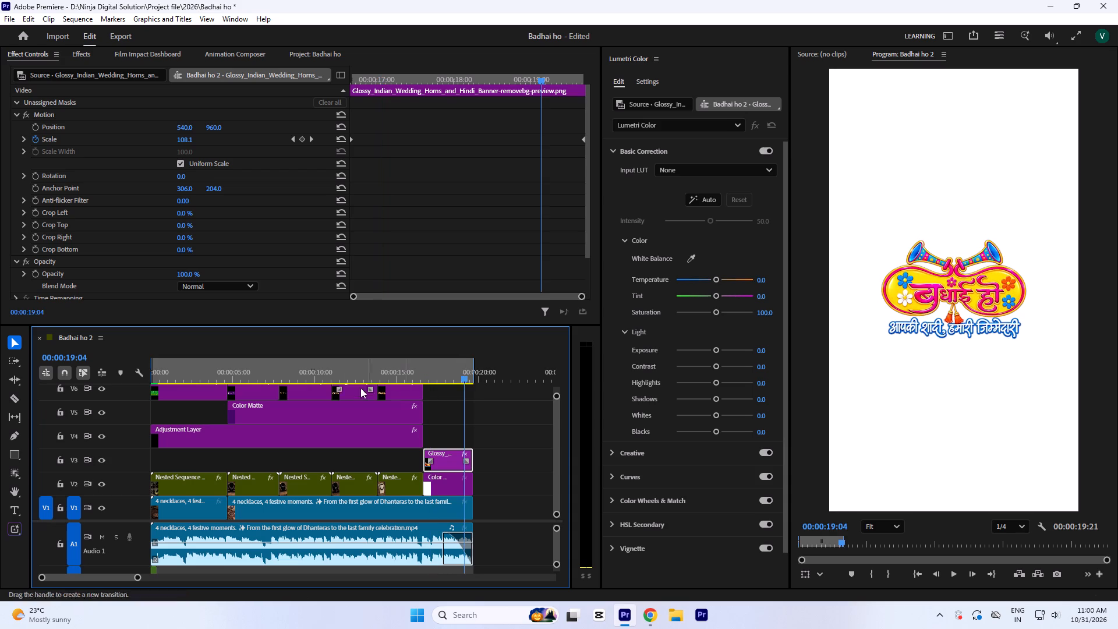
Start playback of the Badhai ho 2 sequence from its beginning and save the project.
key(Return)
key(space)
key(ctrl+s)
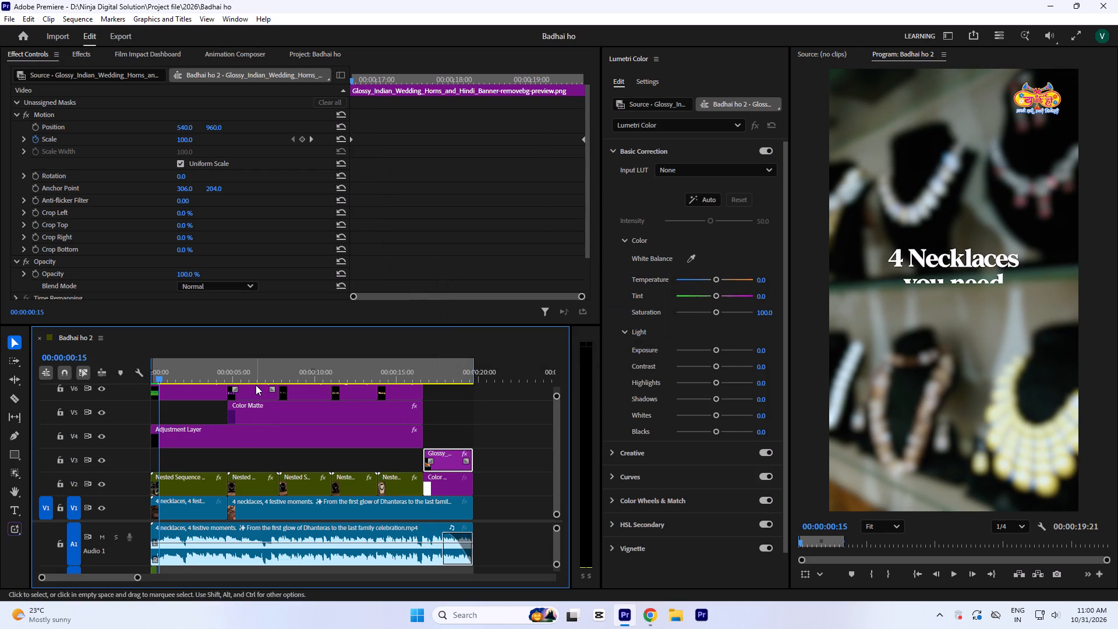
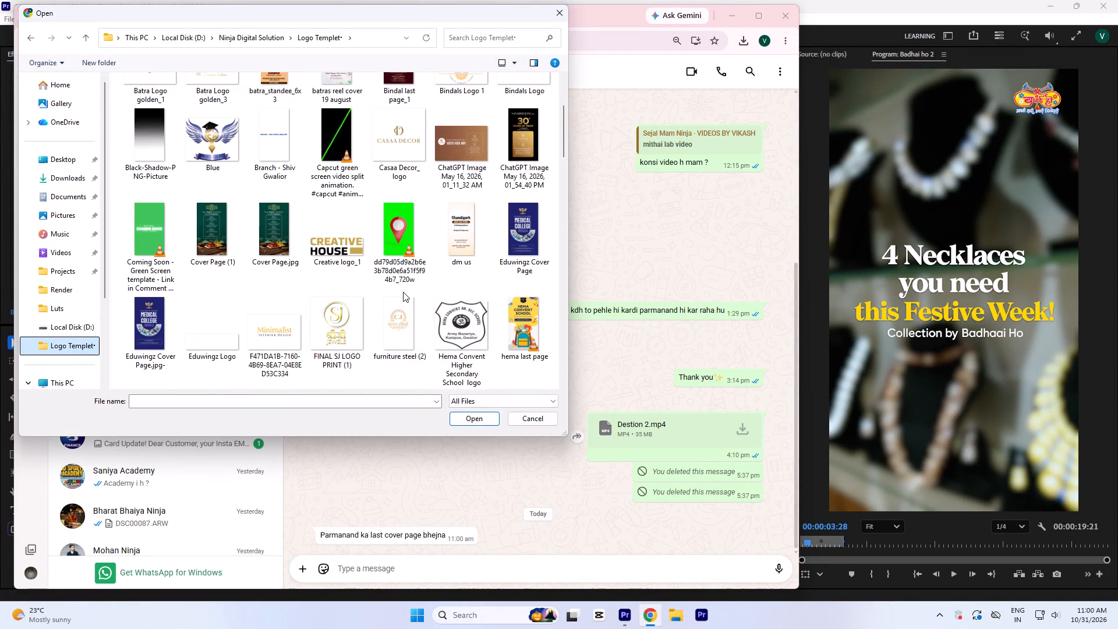
Look through the logo template folder for the Parmanand last cover page requested in the WhatsApp chat.
scroll(403, 292, down, 1)
scroll(330, 291, down, 2)
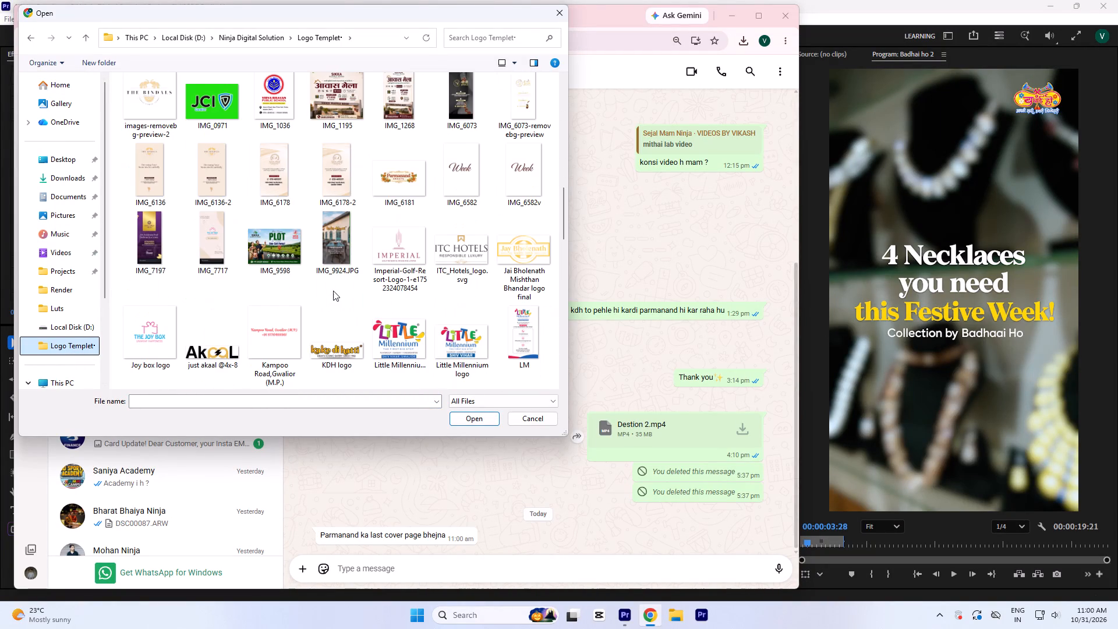
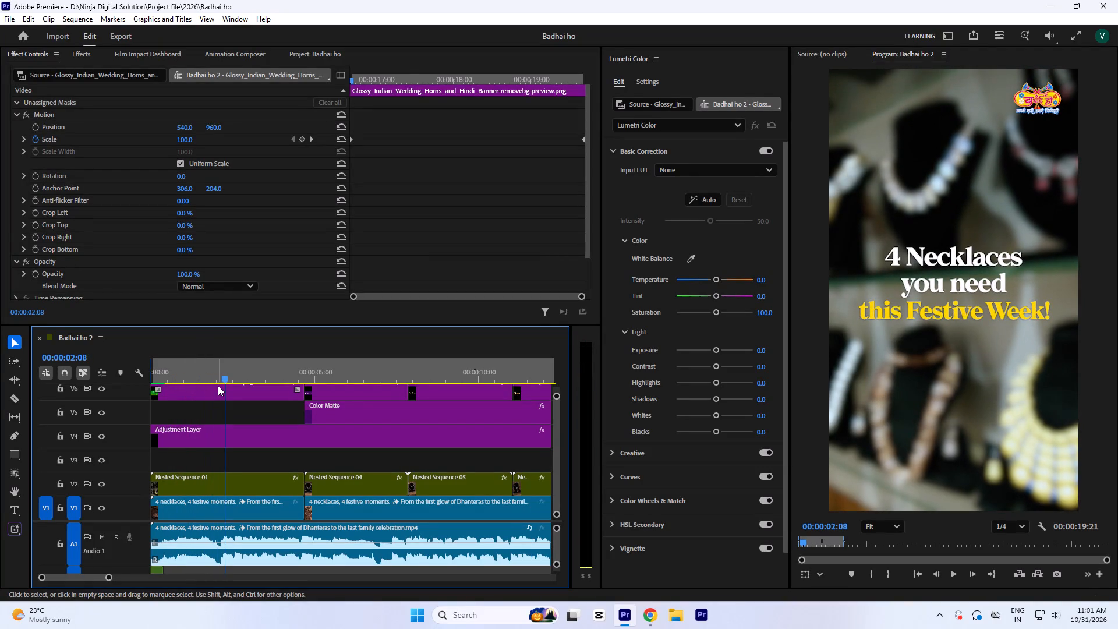
Play back a short part of the opening scene with the "4 Necklaces you need this Festive Week!" title.
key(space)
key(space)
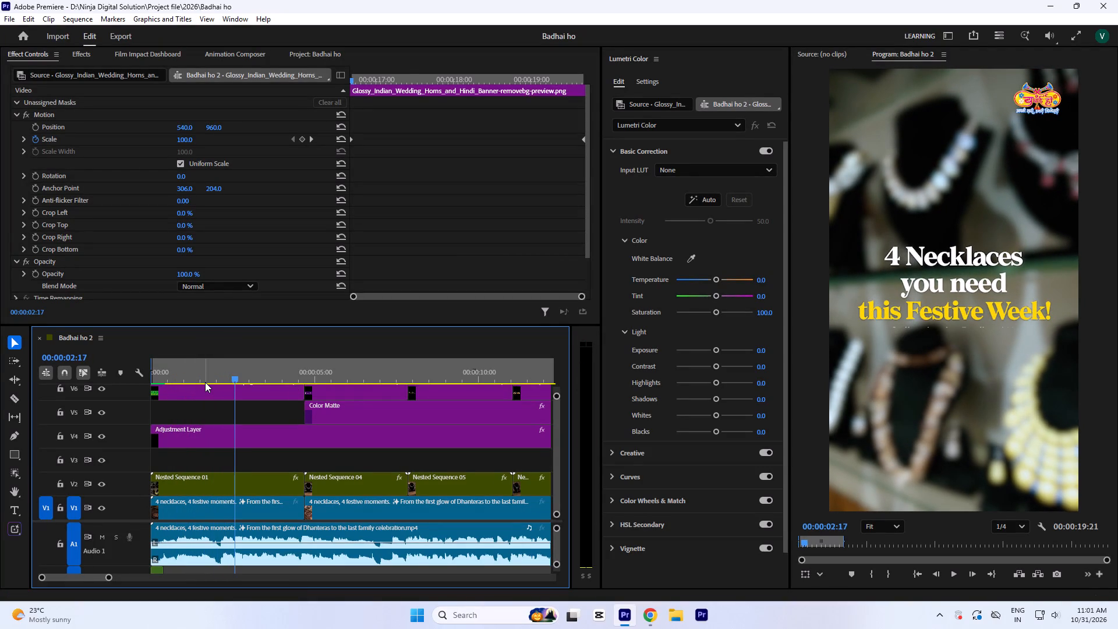
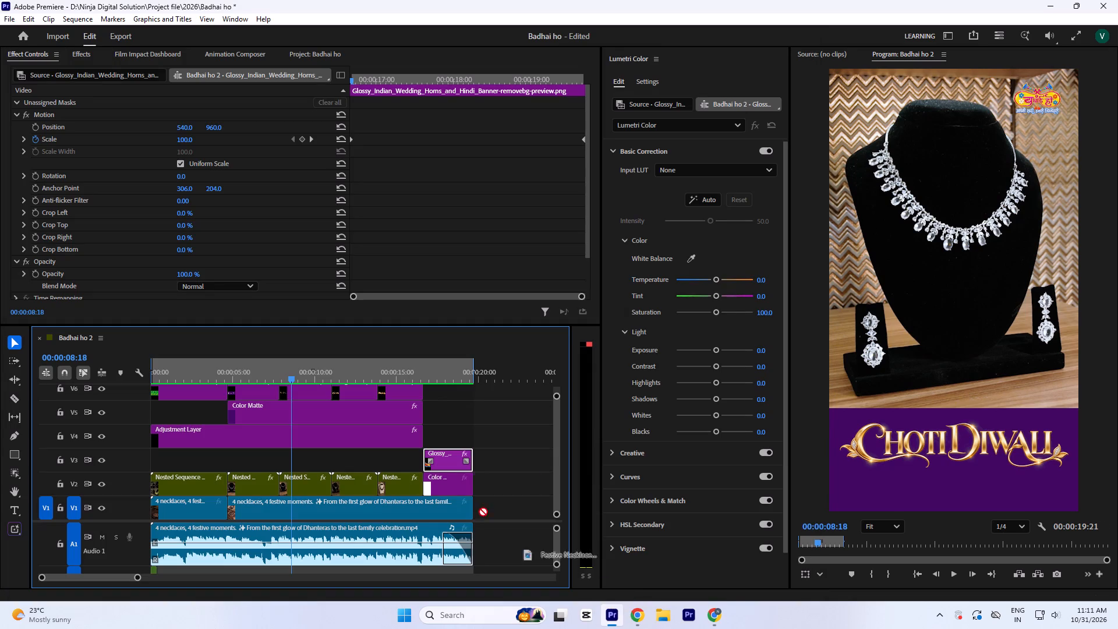
drag(483, 512, 497, 419)
click(527, 373)
click(523, 408)
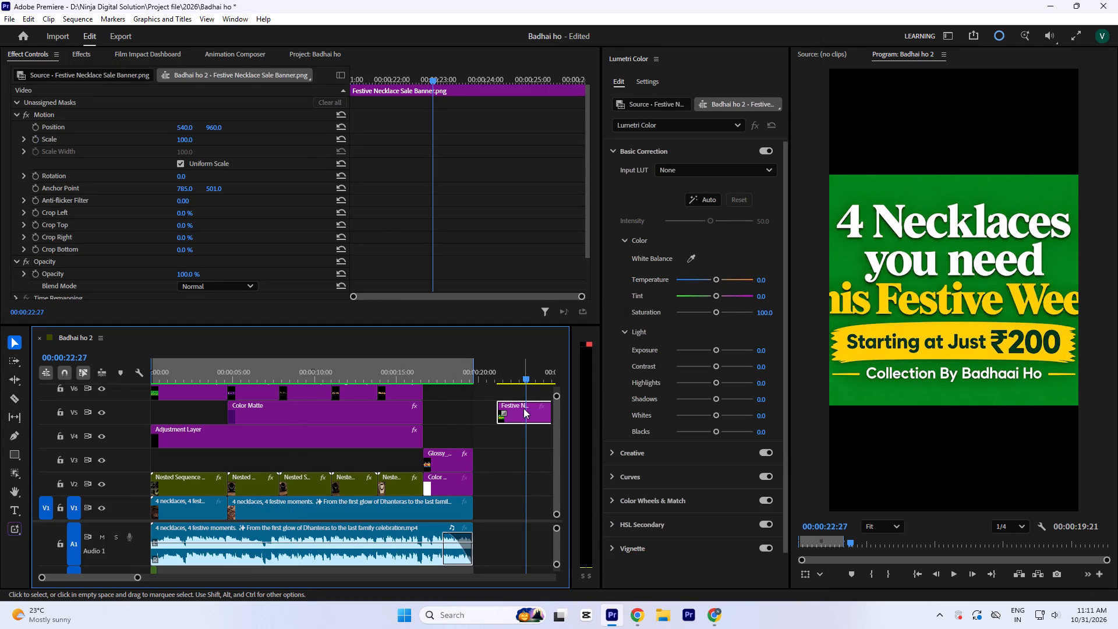
Reveal the new banner in the project and replace the opening title clip on track V6 with it.
key(r)
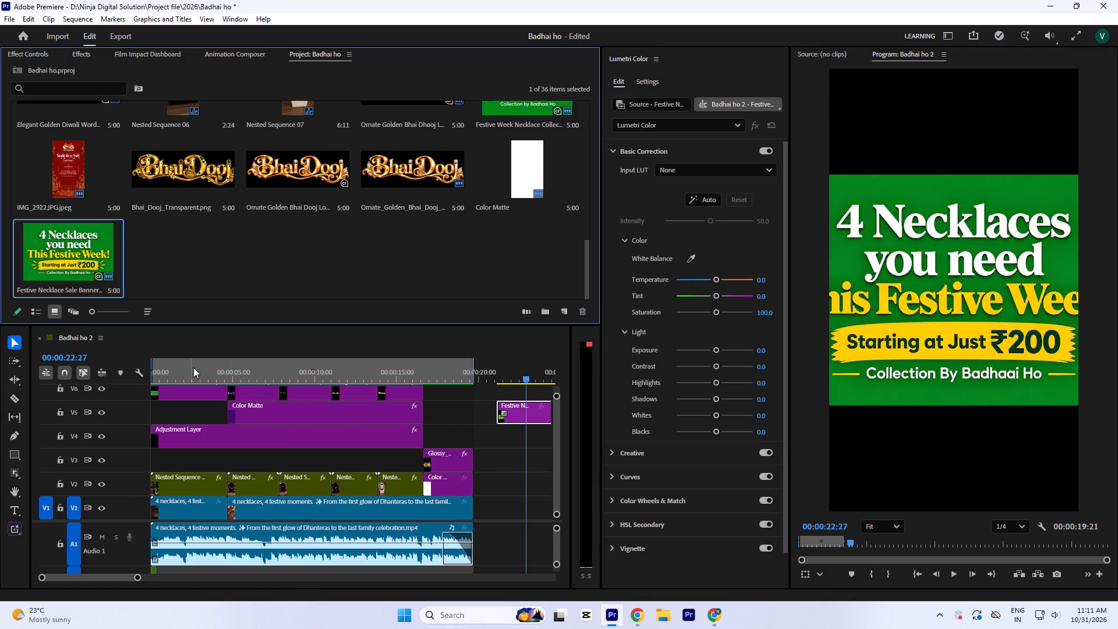
click(202, 370)
key(grave)
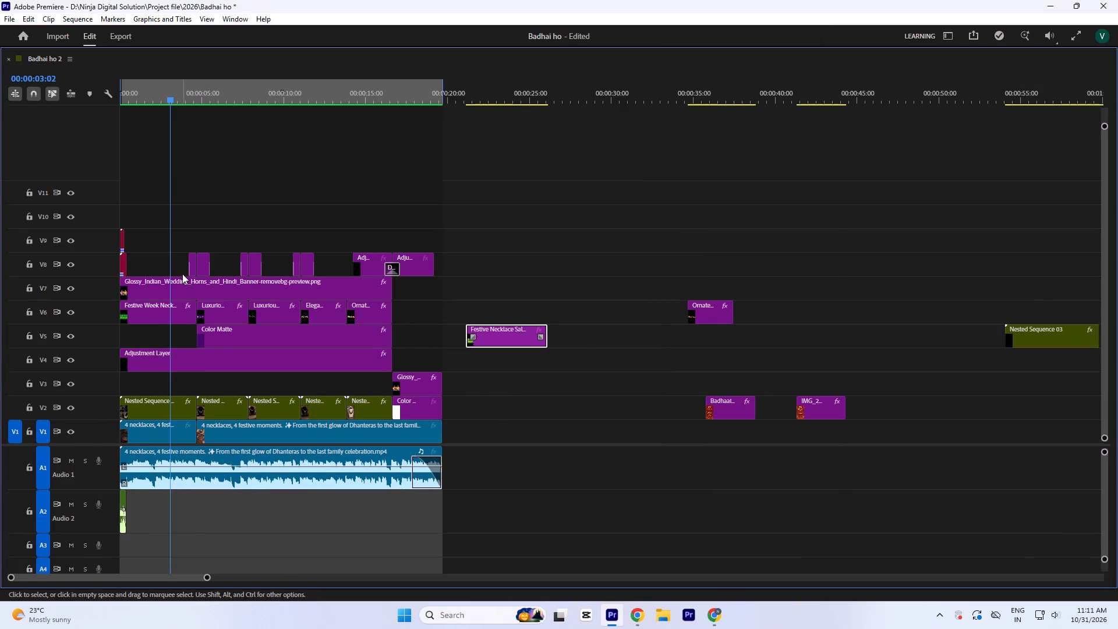
click(151, 309)
key(grave)
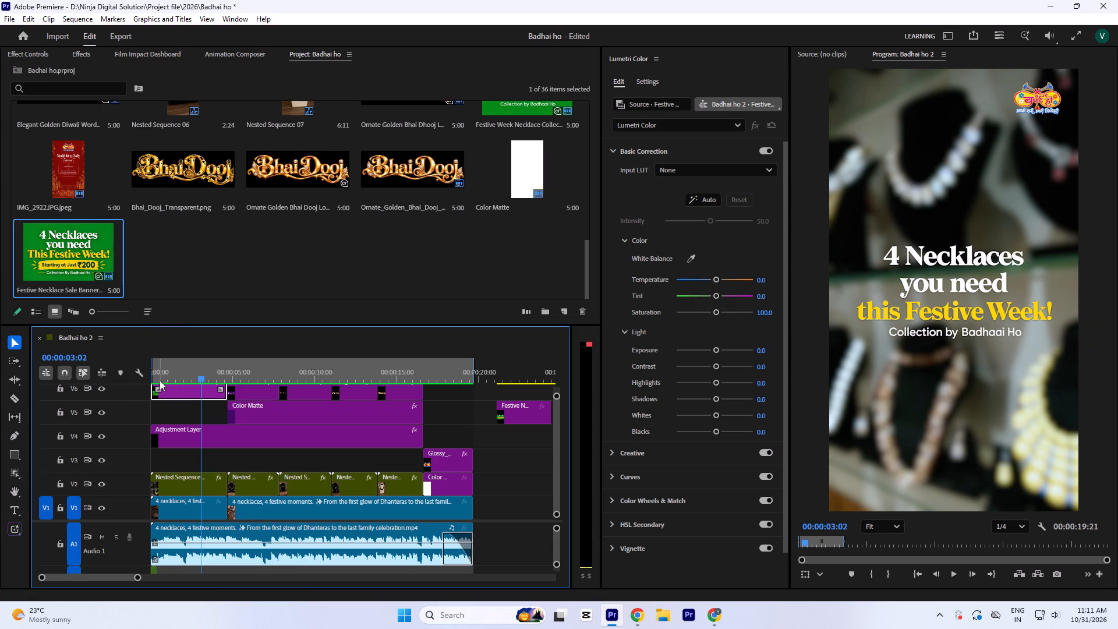
alt+drag(79, 239, 181, 393)
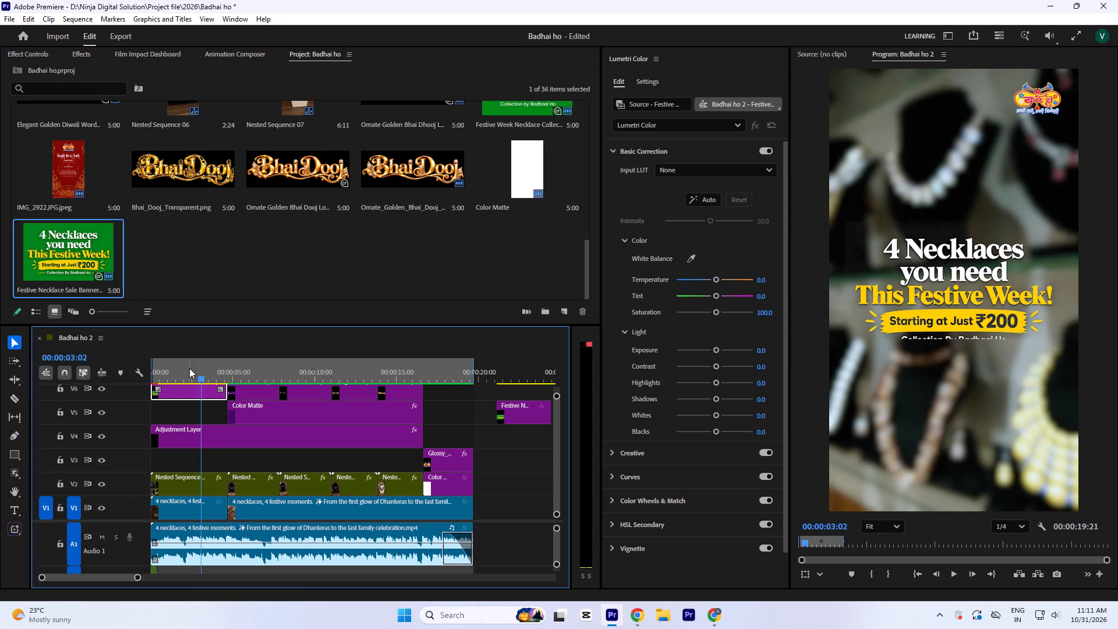
Save the project and render the video previews for the Badhai ho 2 sequence.
click(189, 368)
key(ctrl+s)
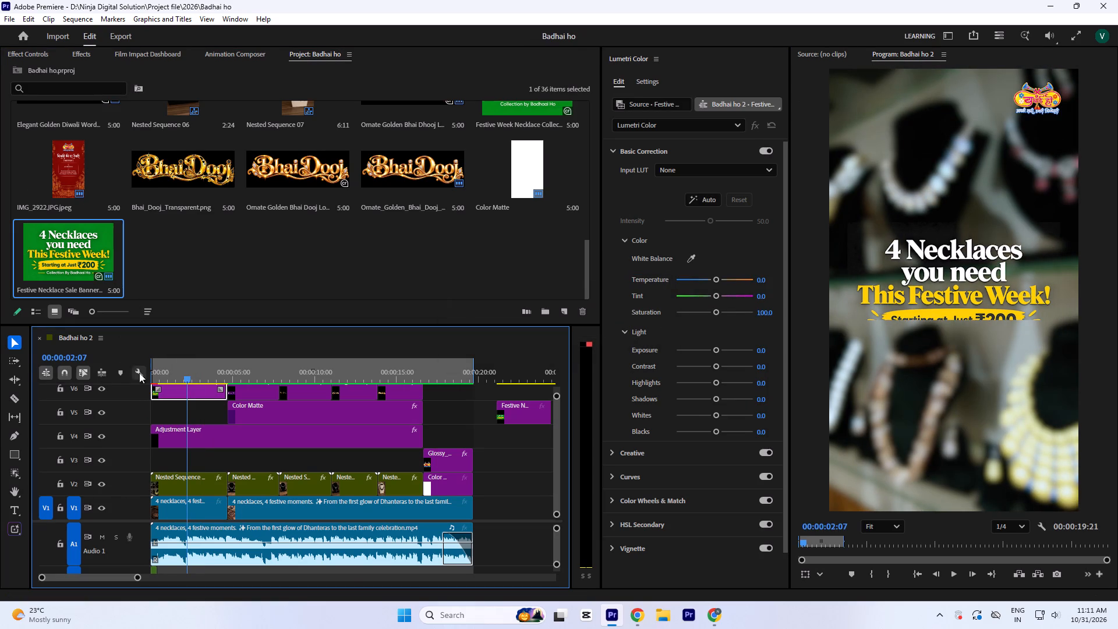
key(Return)
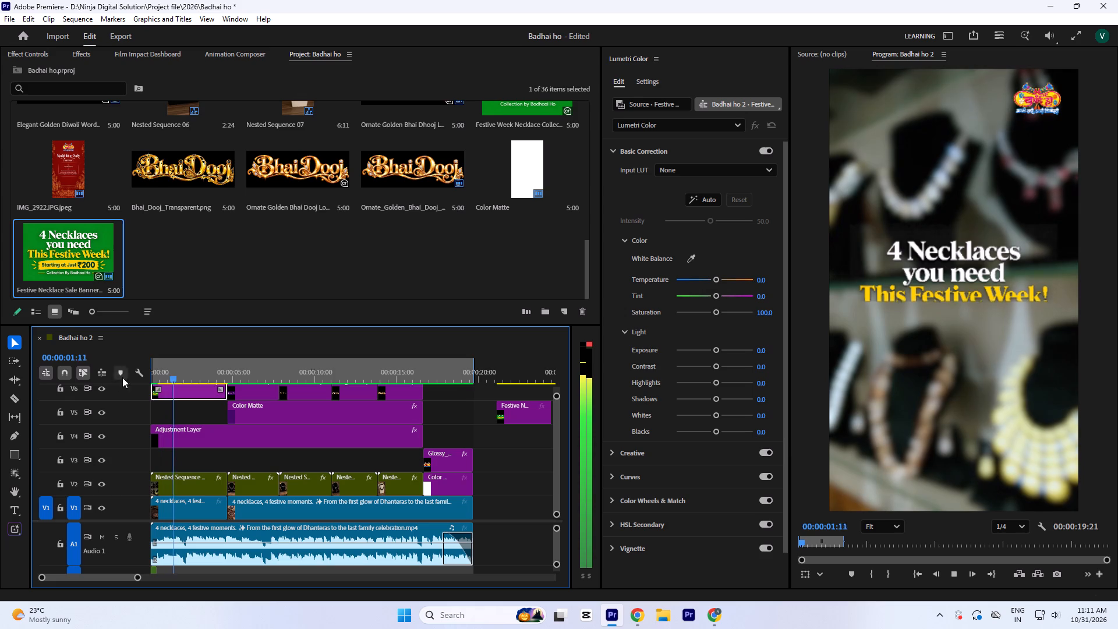
Play the opening title section from the start of the sequence to review the replaced banner.
drag(182, 366, 115, 381)
key(space)
key(space)
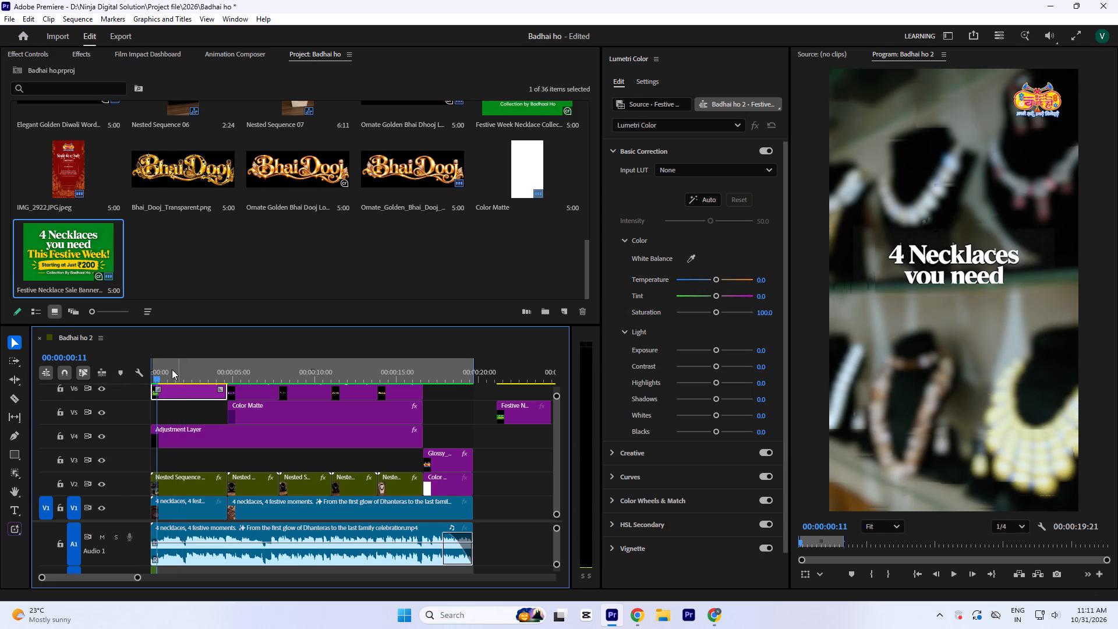
drag(172, 369, 136, 387)
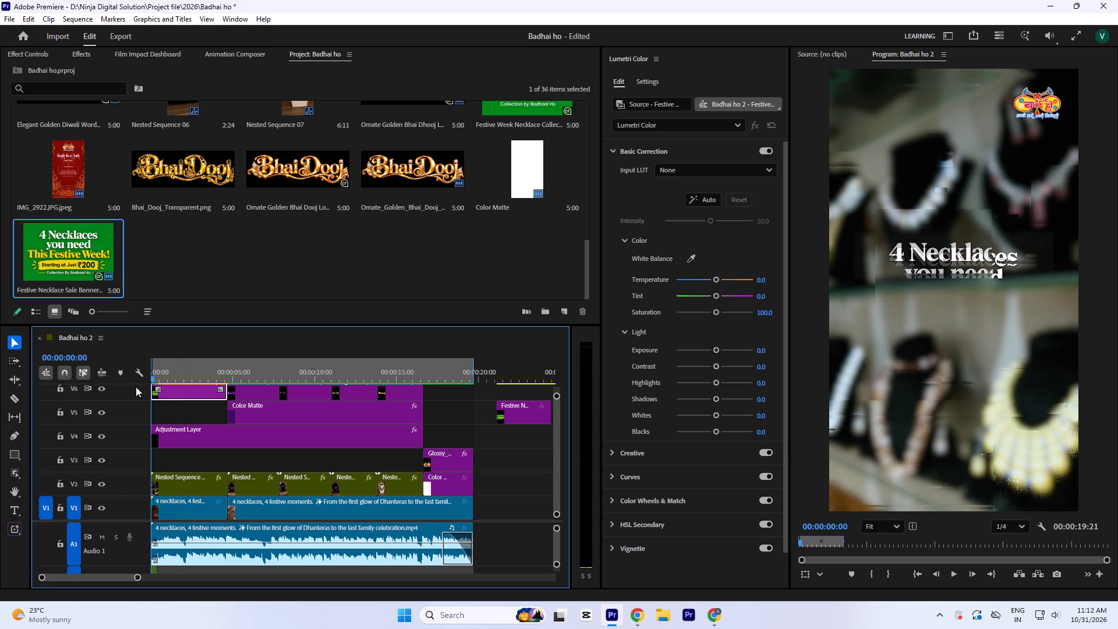
drag(136, 387, 123, 384)
key(space)
key(space)
key(space)
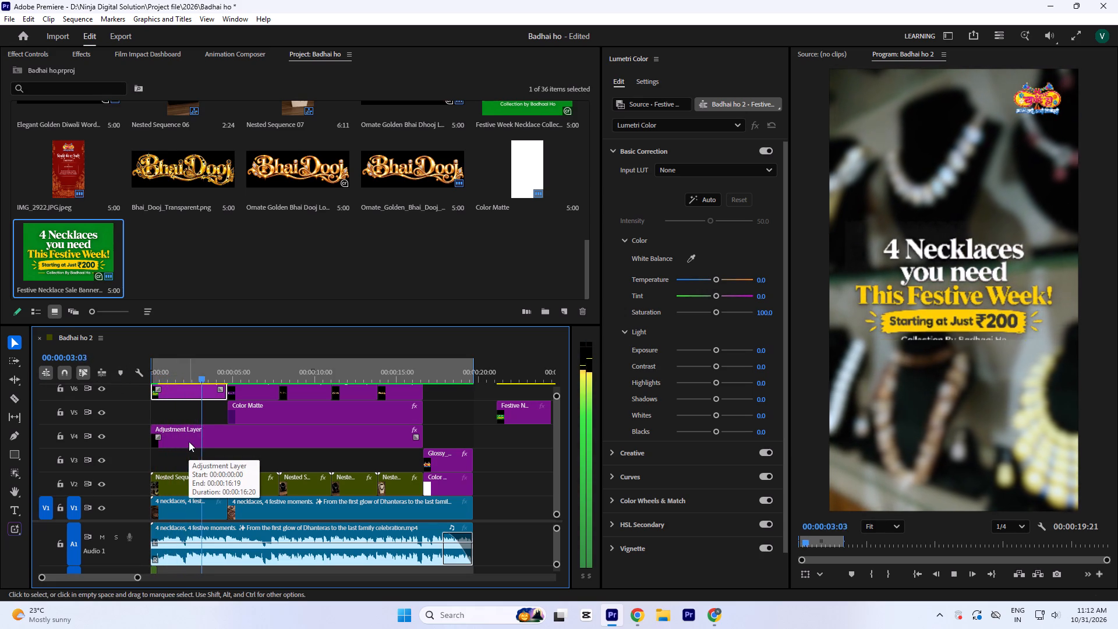
key(space)
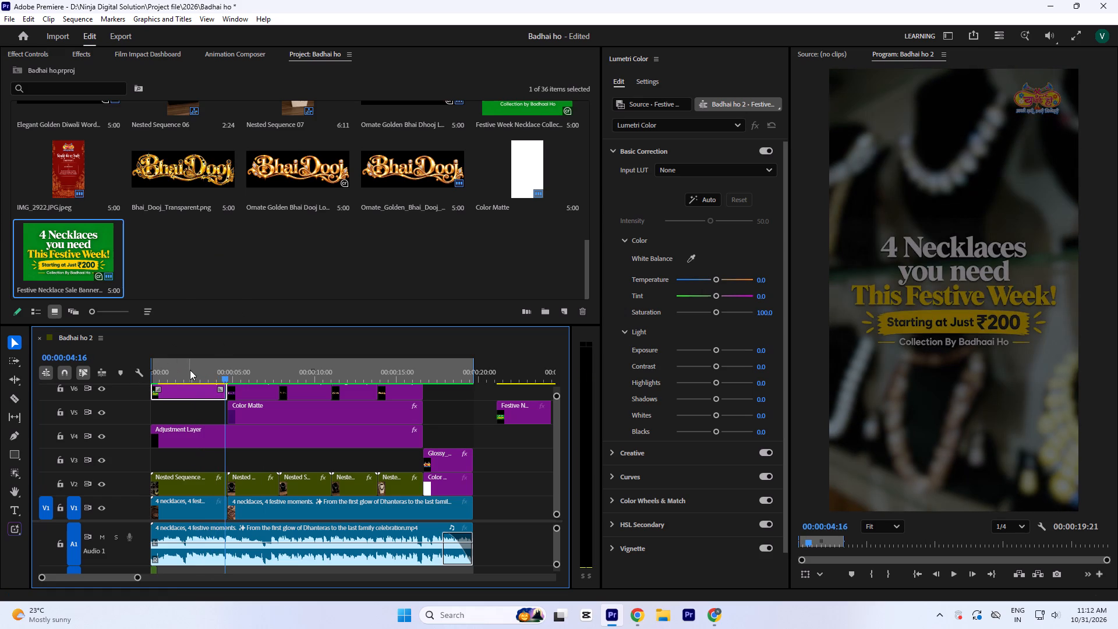
Examine the opening banner clip's Scale and Crop Bottom keyframes while scrubbing through its first four seconds.
click(212, 371)
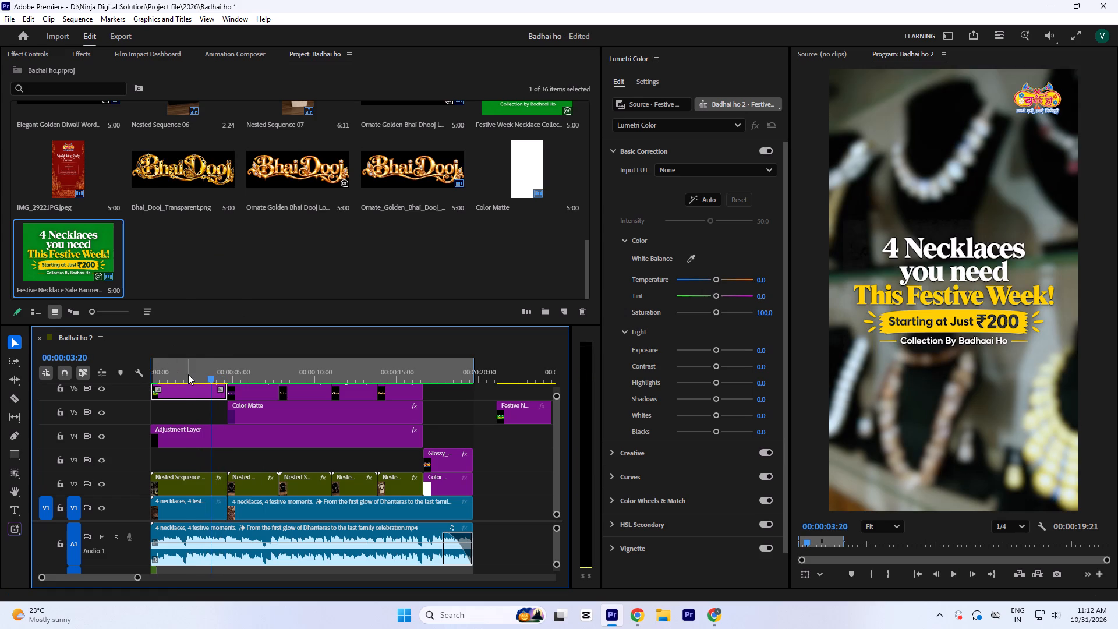
click(188, 374)
text(`==`)
click(33, 52)
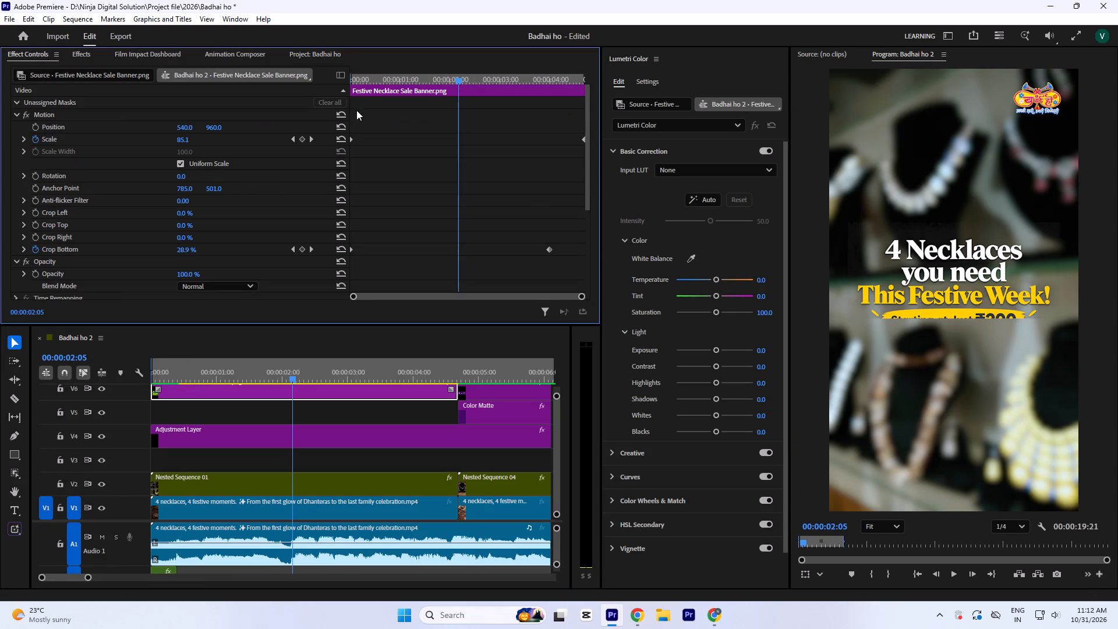
click(468, 248)
drag(397, 363, 417, 377)
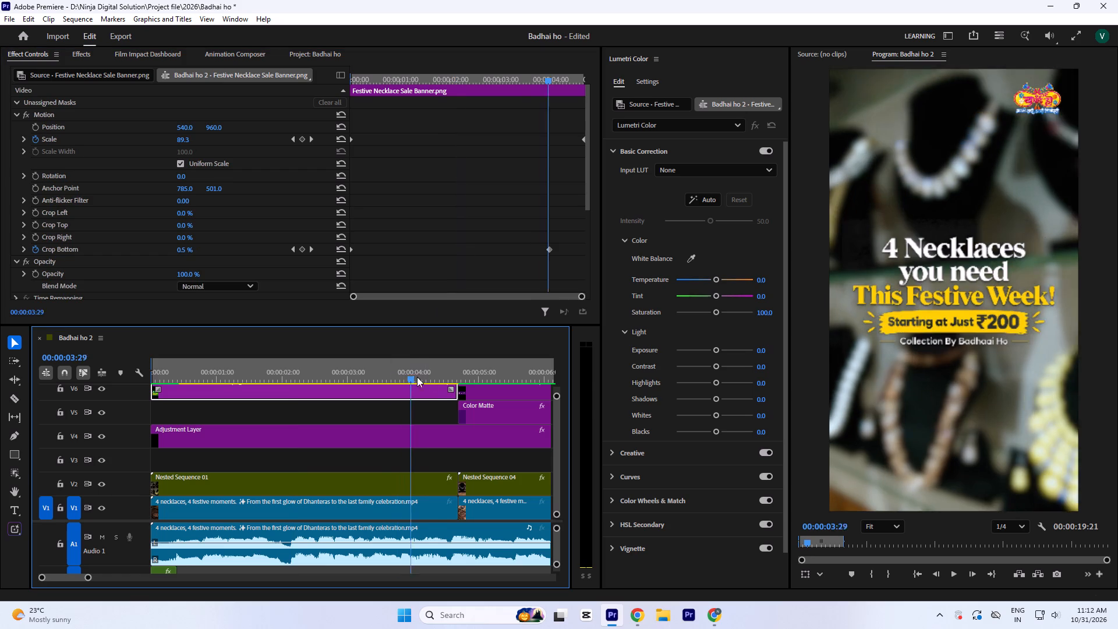
drag(417, 377, 182, 444)
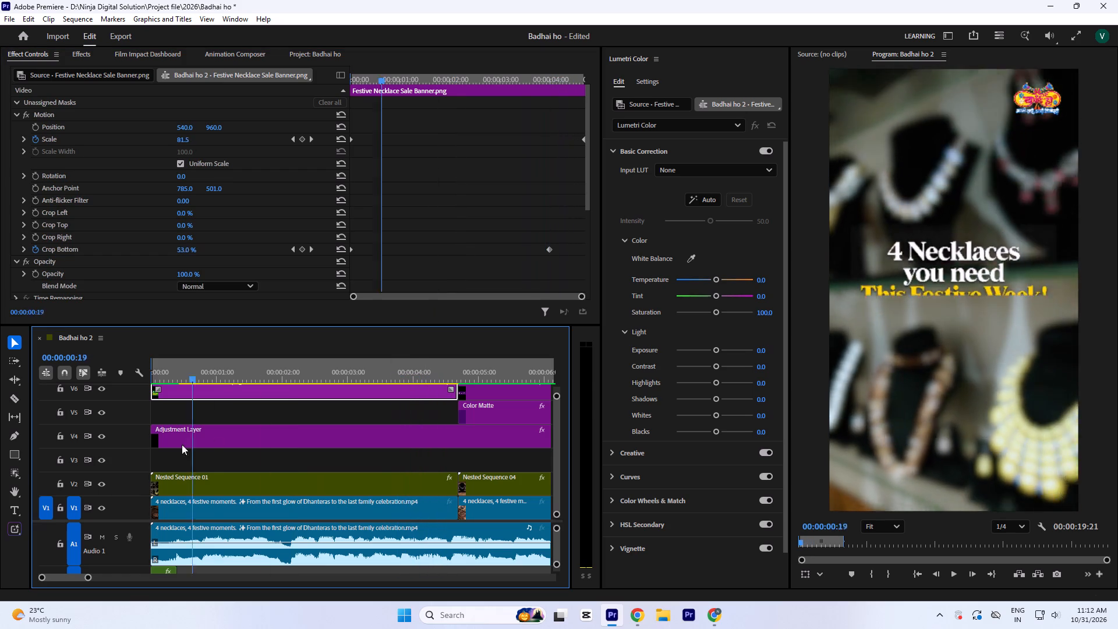
drag(182, 444, 311, 473)
text(``)
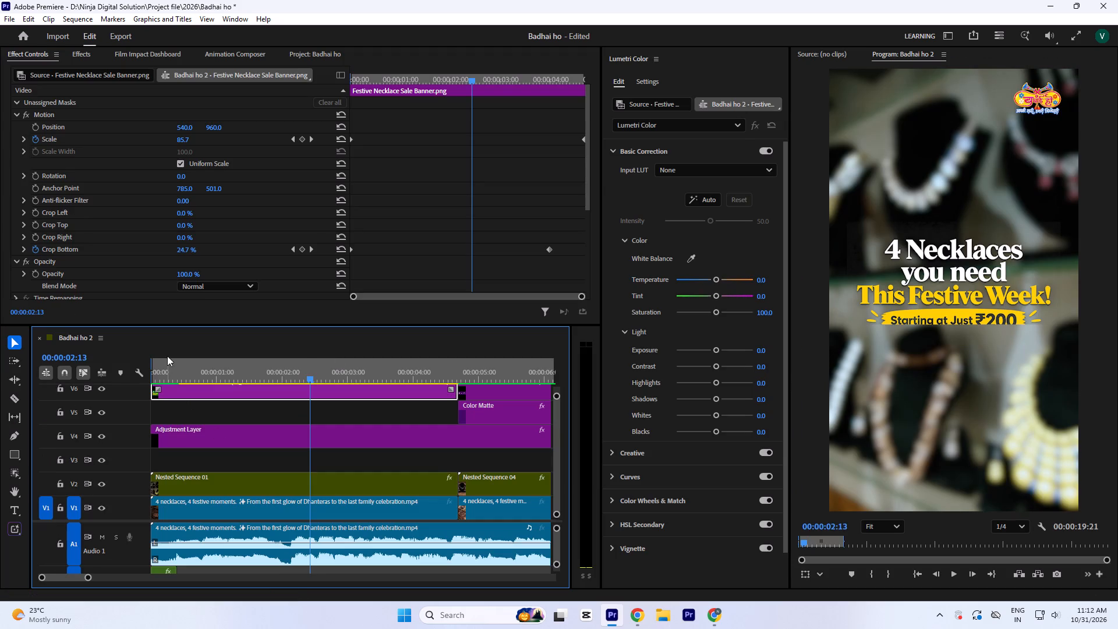
Set the opening banner's Crop Bottom keyframe at 00:00:00:00 to 71%.
drag(525, 77, 445, 181)
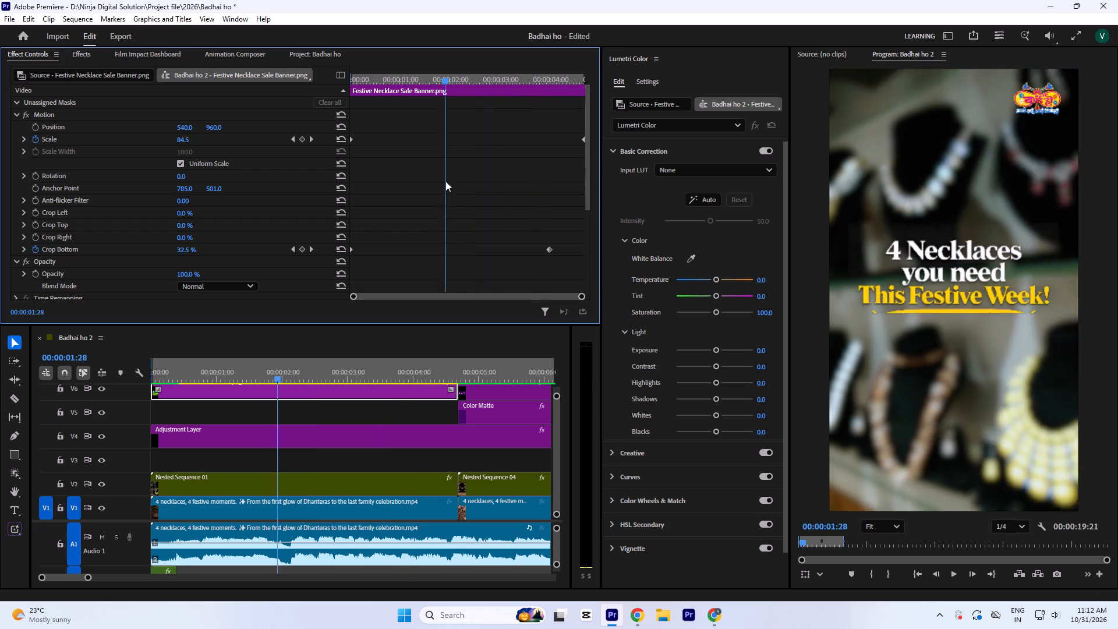
drag(445, 181, 346, 233)
drag(385, 278, 325, 232)
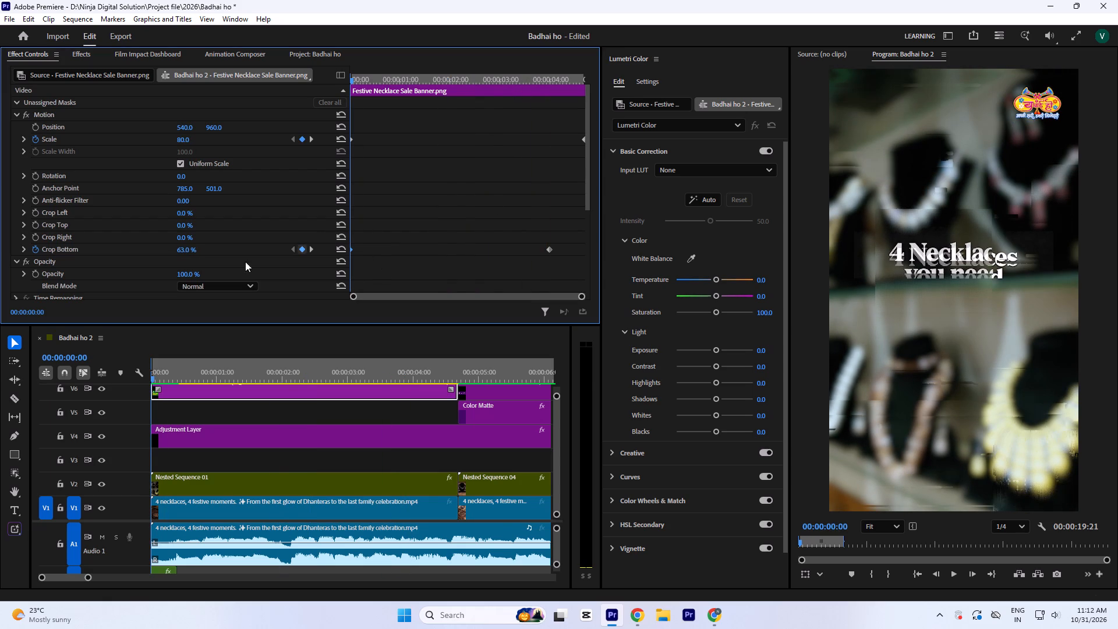
click(181, 250)
key(Up)
key(Up)
key(Up)
key(Up)
key(Up)
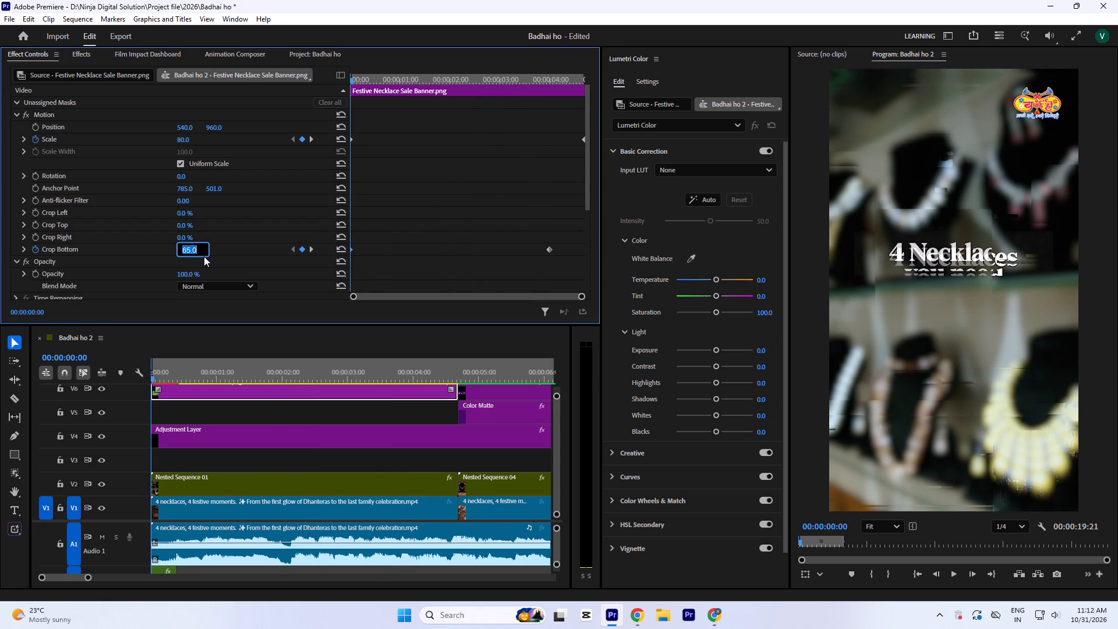
key(Down)
key(Down)
key(Up)
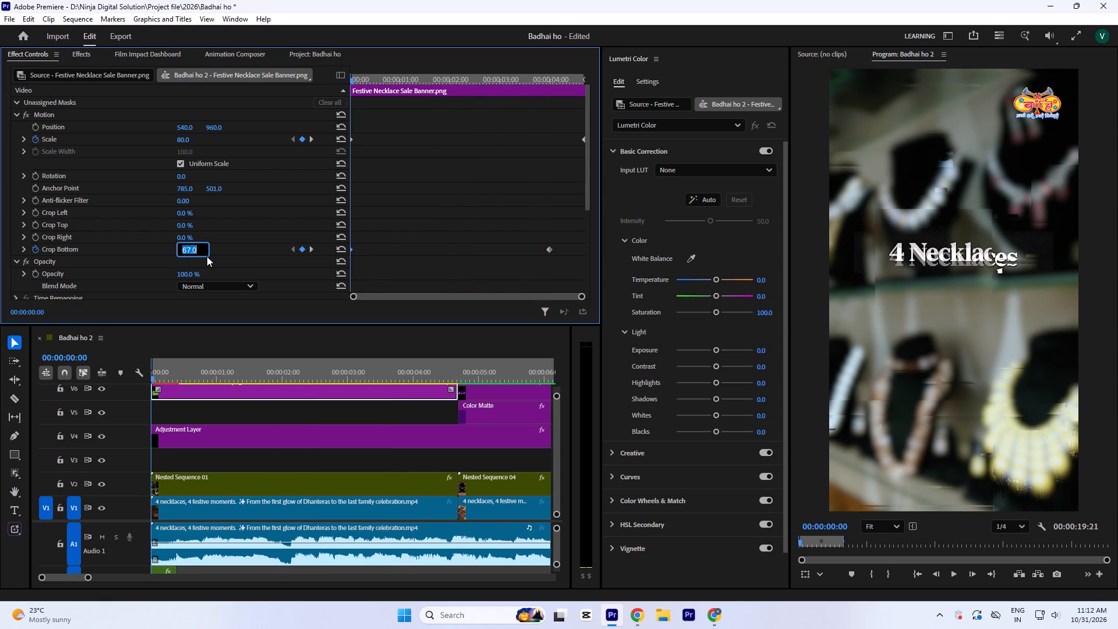
key(Up)
key(Up)
key(Up)
key(Up)
click(486, 166)
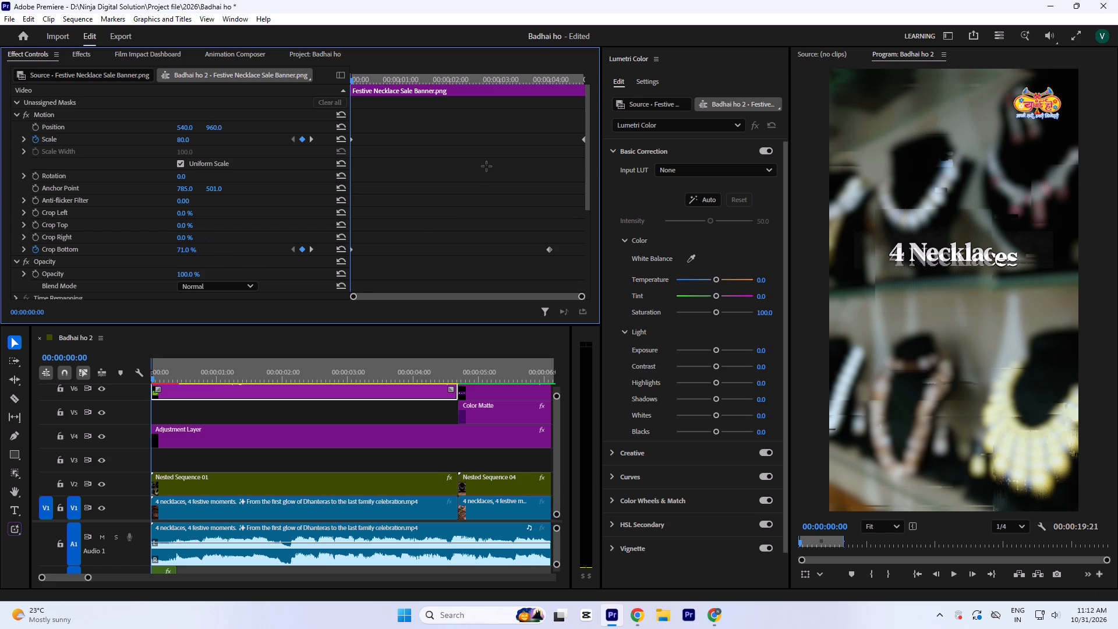
Reselect the opening banner clip, scrub it, and play from the start to check the crop reveal.
click(248, 420)
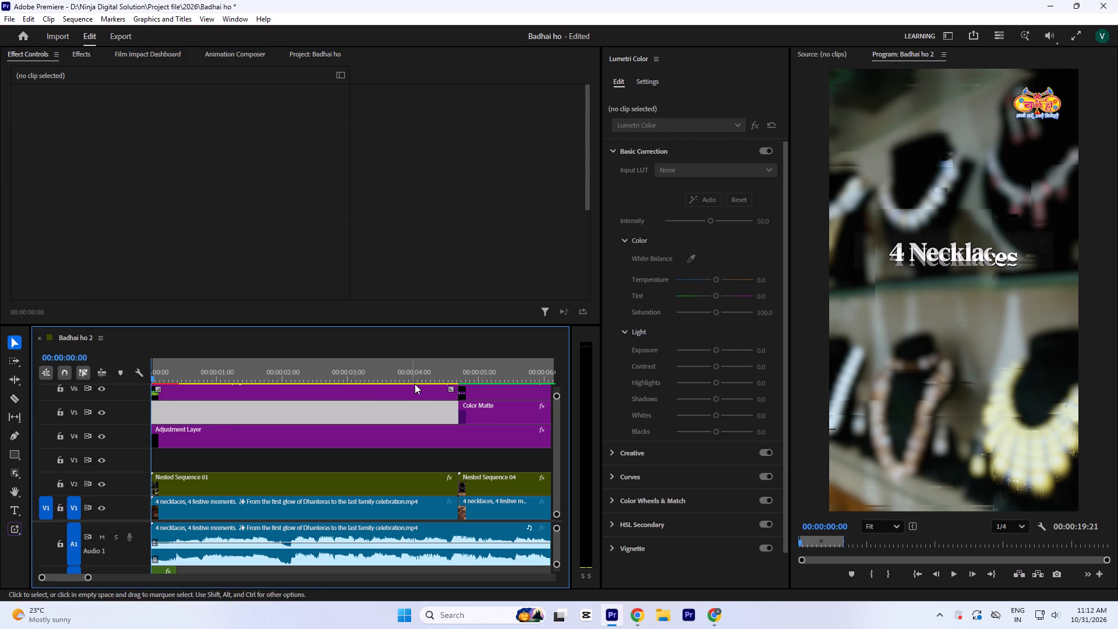
drag(418, 380, 431, 390)
click(426, 397)
drag(560, 82, 551, 111)
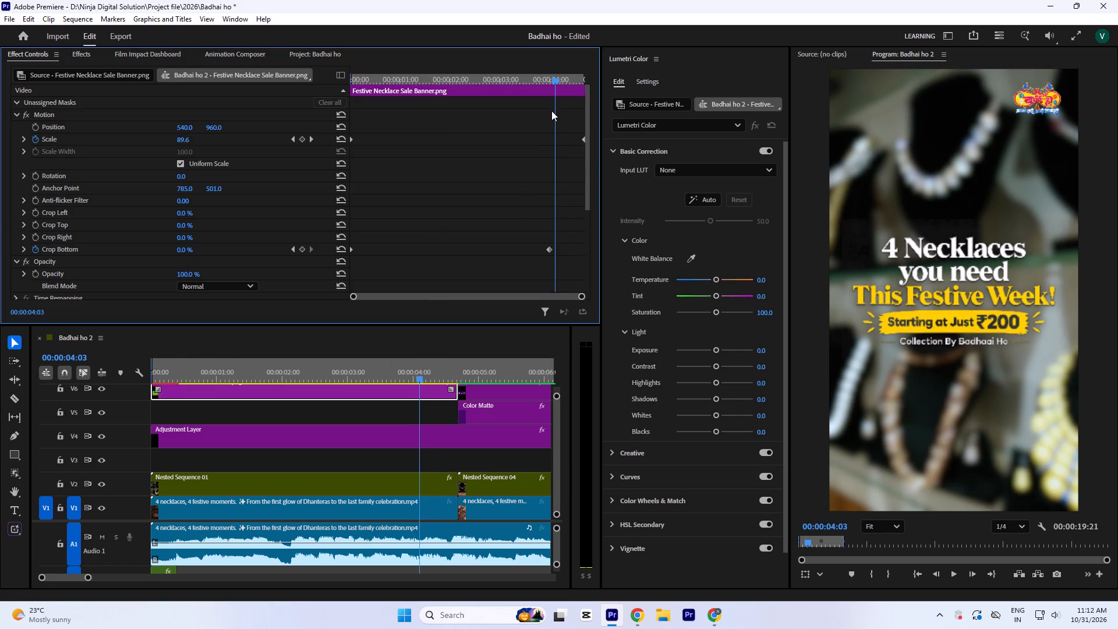
drag(551, 111, 134, 200)
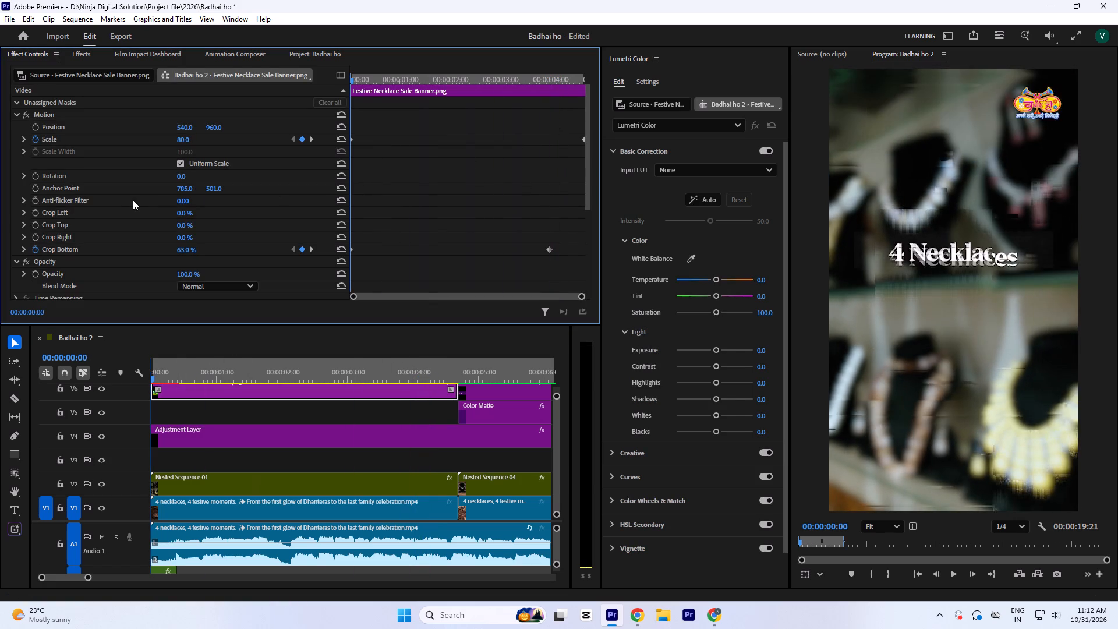
key(space)
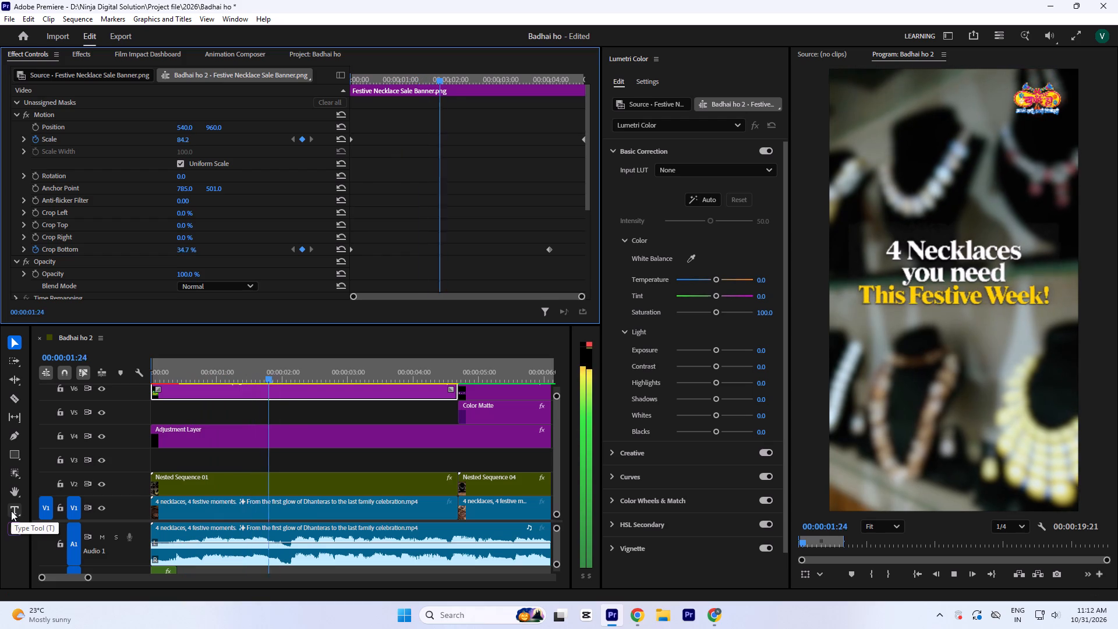
key(space)
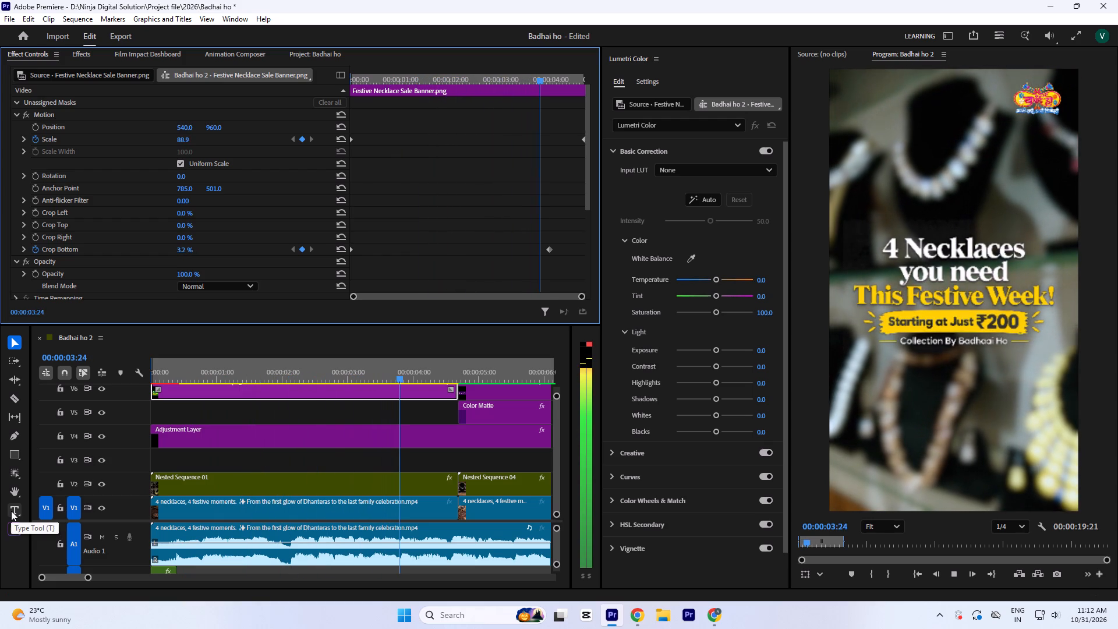
key(space)
key(space)
Save the project.
key(ctrl+s)
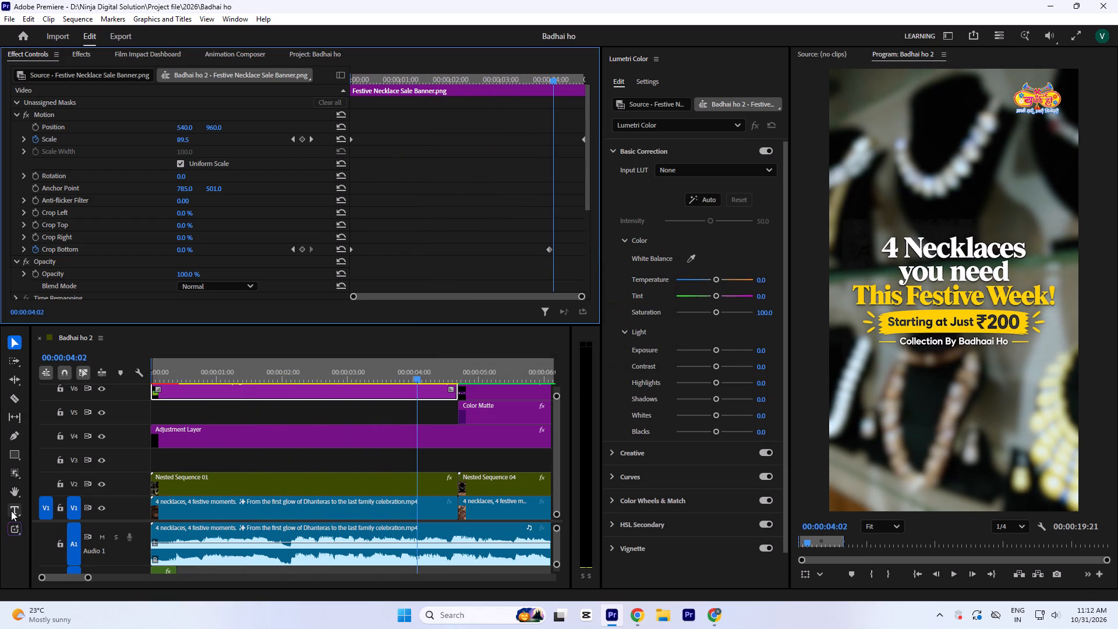
key(minus)
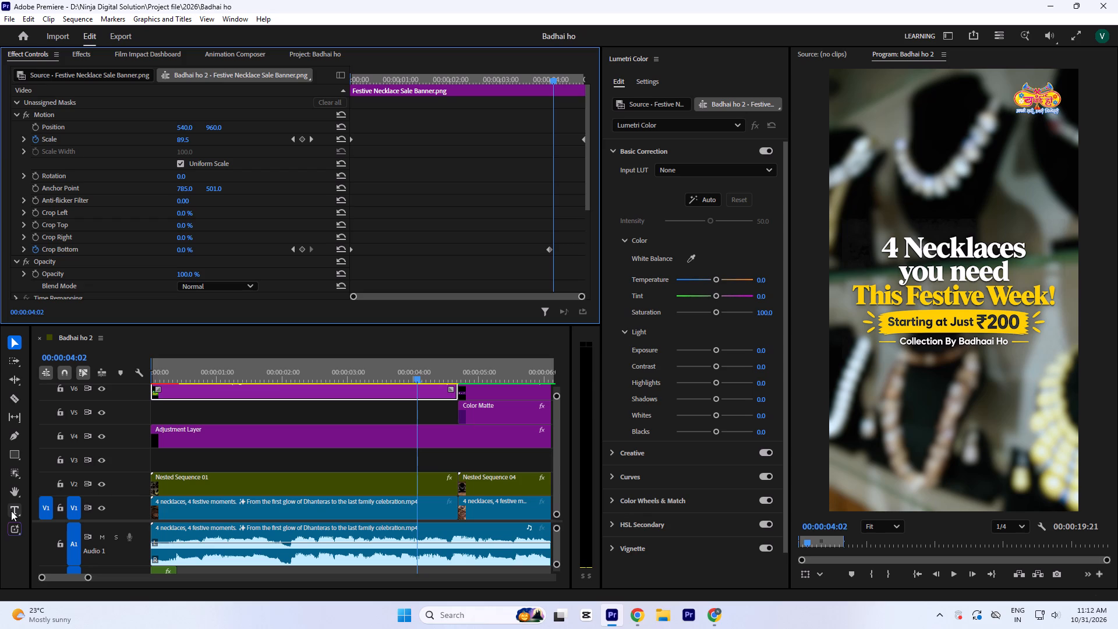
key(minus)
key(space)
key(space)
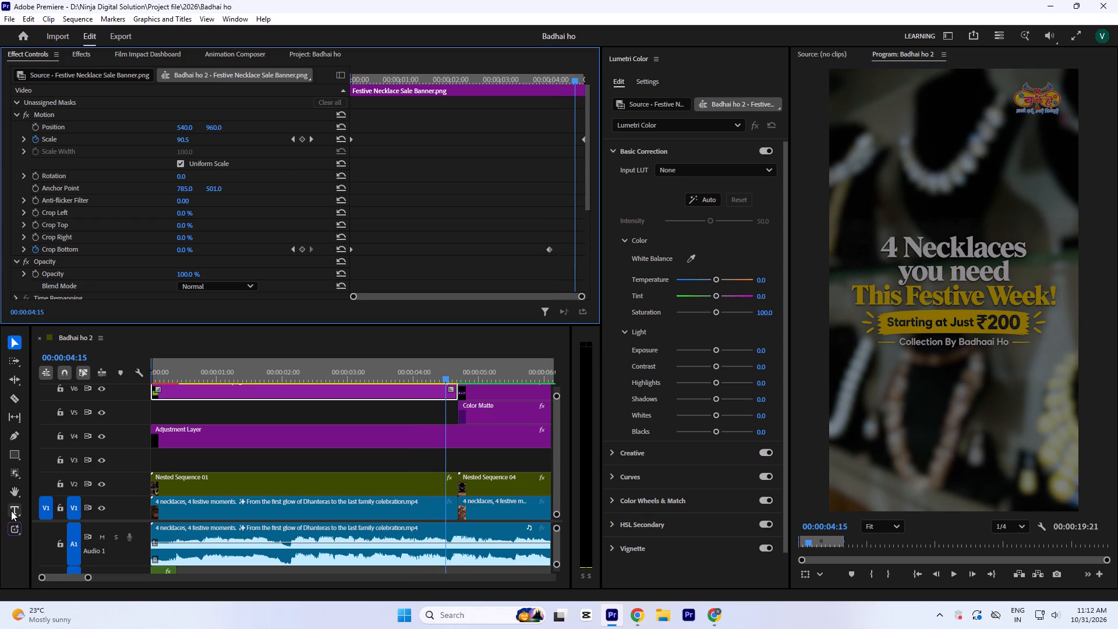
key(space)
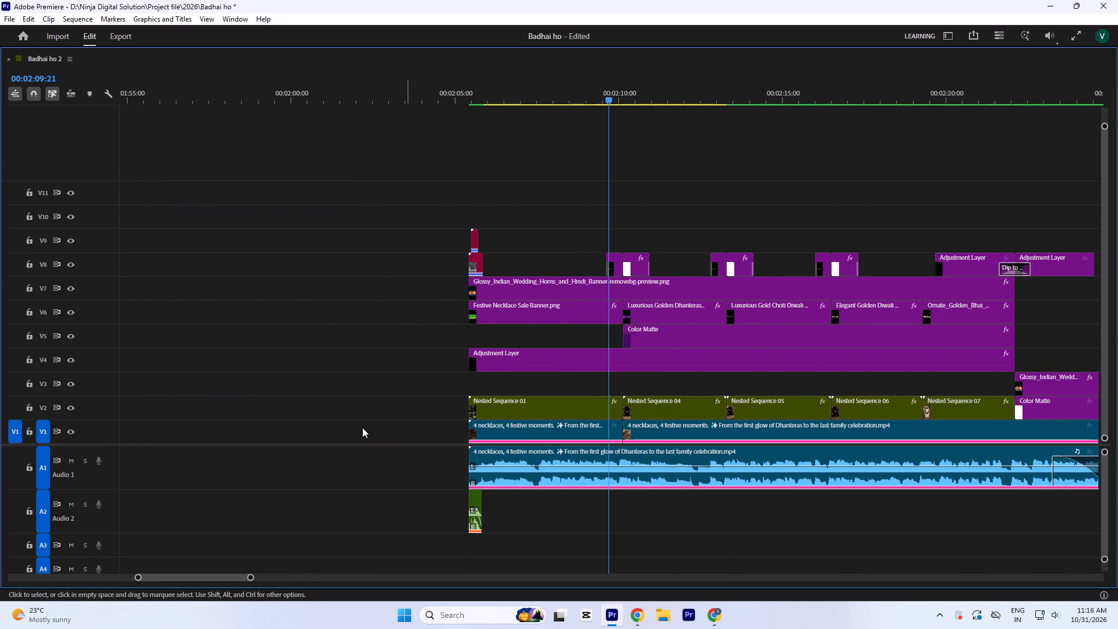
key(minus)
key(minus)
drag(325, 366, 330, 366)
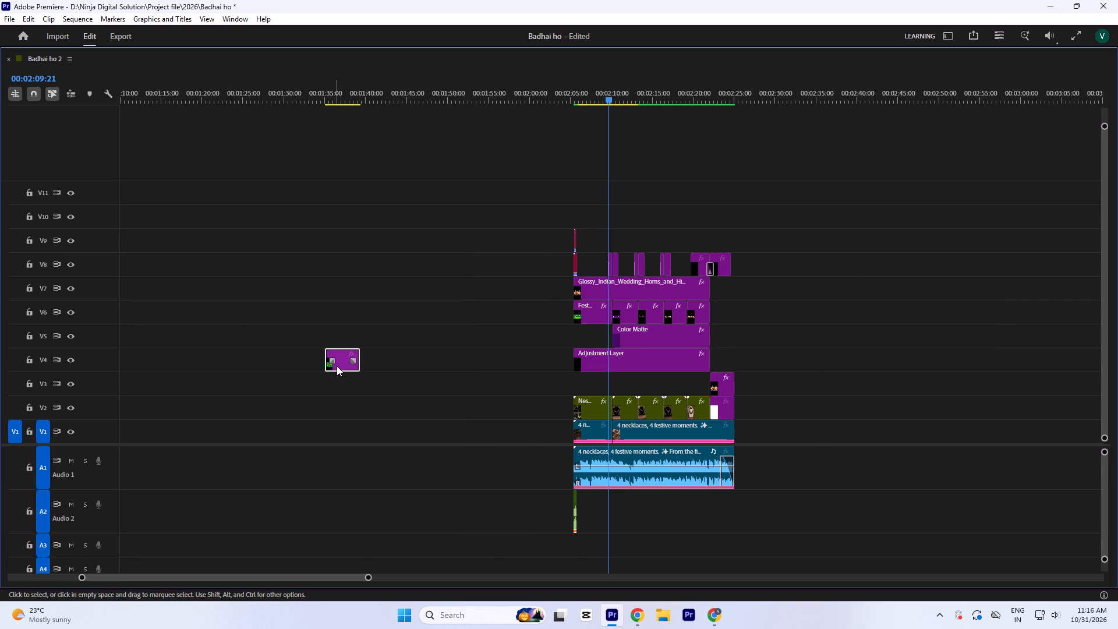
drag(337, 366, 525, 331)
Replace the Festive Necklace Sale Banner clip on V6 of the duplicate with Festive Necklace Collection Banner, keeping its animation.
key(equal)
key(equal)
click(532, 306)
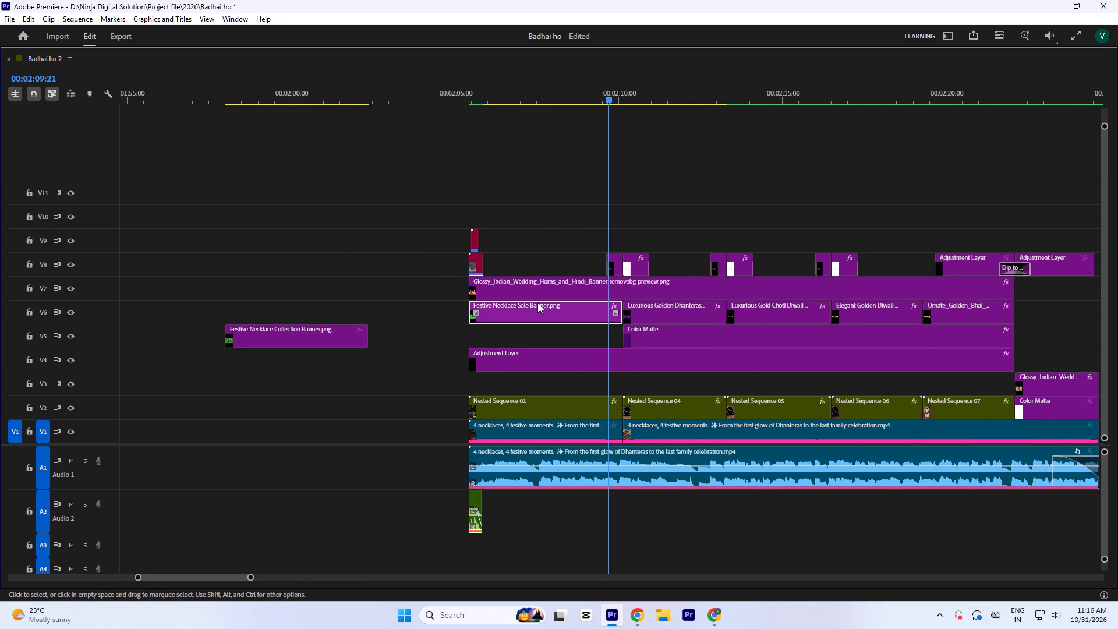
text(`-)
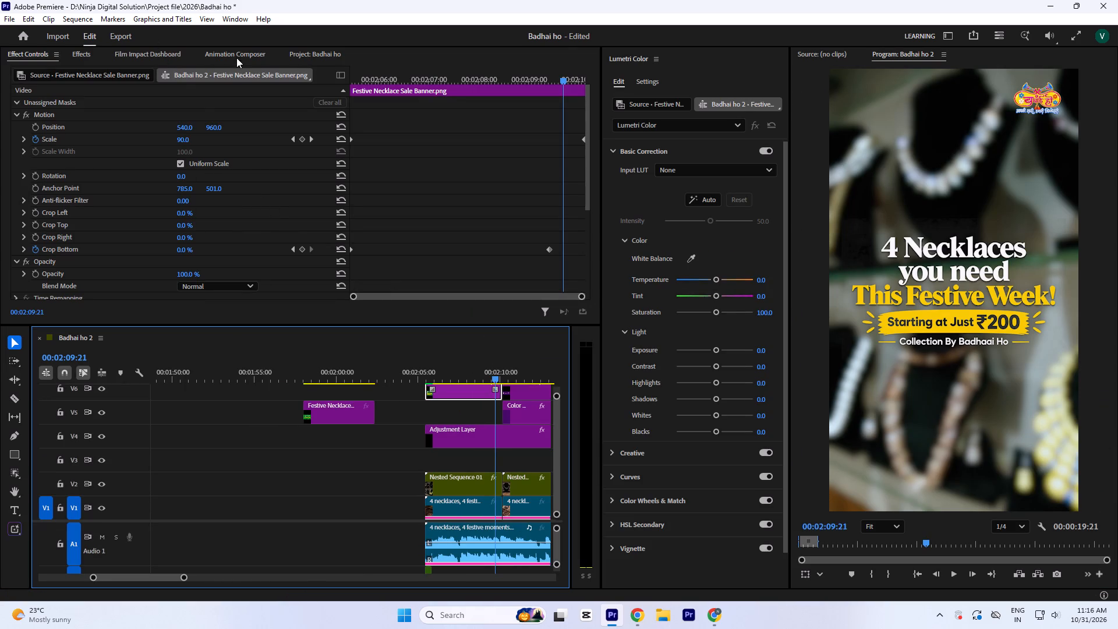
click(236, 54)
click(307, 55)
scroll(326, 197, down, 18)
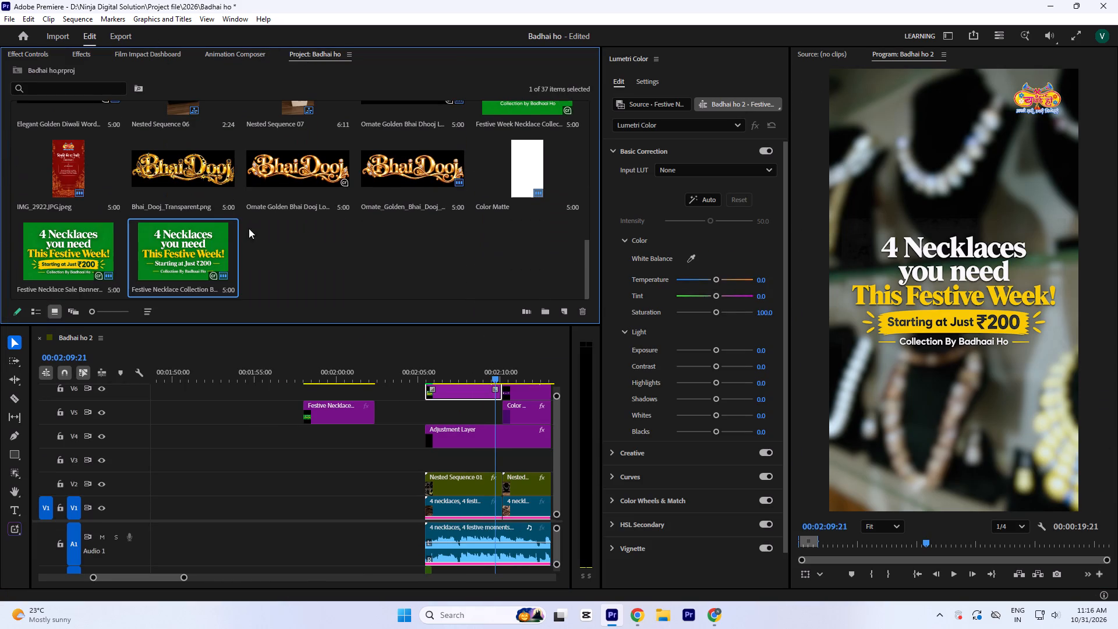
alt+drag(190, 242, 457, 392)
Render the video previews for the Badhai ho 2 sequence.
click(467, 359)
key(Return)
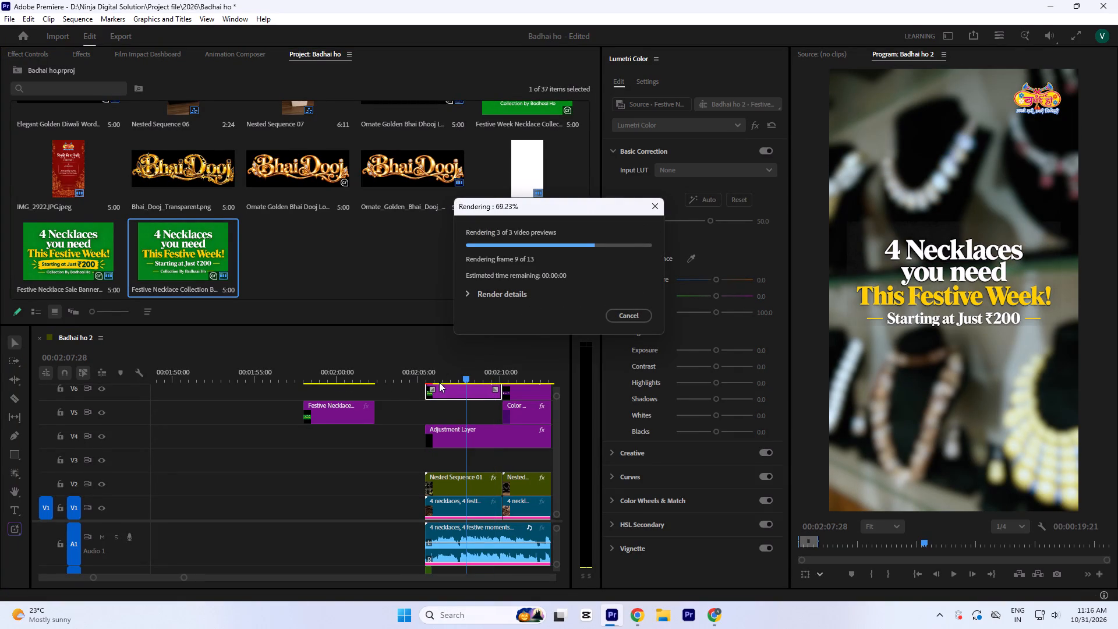
Set the sequence In point at the start of the duplicated promo, 00:02:05:13.
click(431, 369)
key(minus)
key(minus)
key(minus)
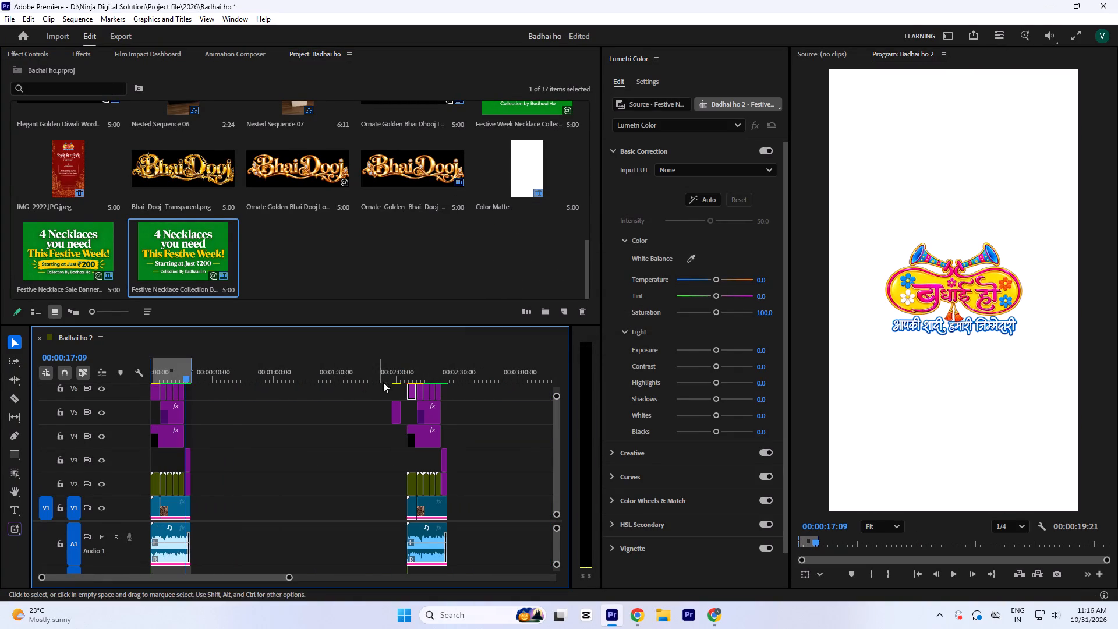
click(403, 365)
key(equal)
key(equal)
key(equal)
click(403, 364)
key(equal)
key(equal)
key(equal)
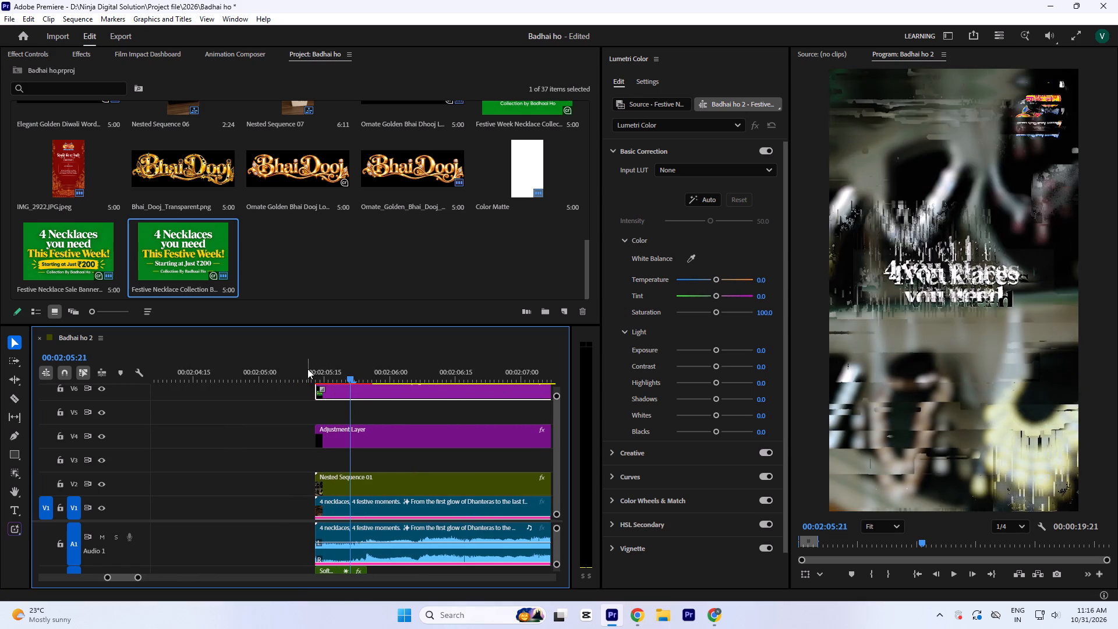
drag(309, 367, 315, 371)
key(equal)
key(equal)
key(equal)
click(369, 367)
key(i)
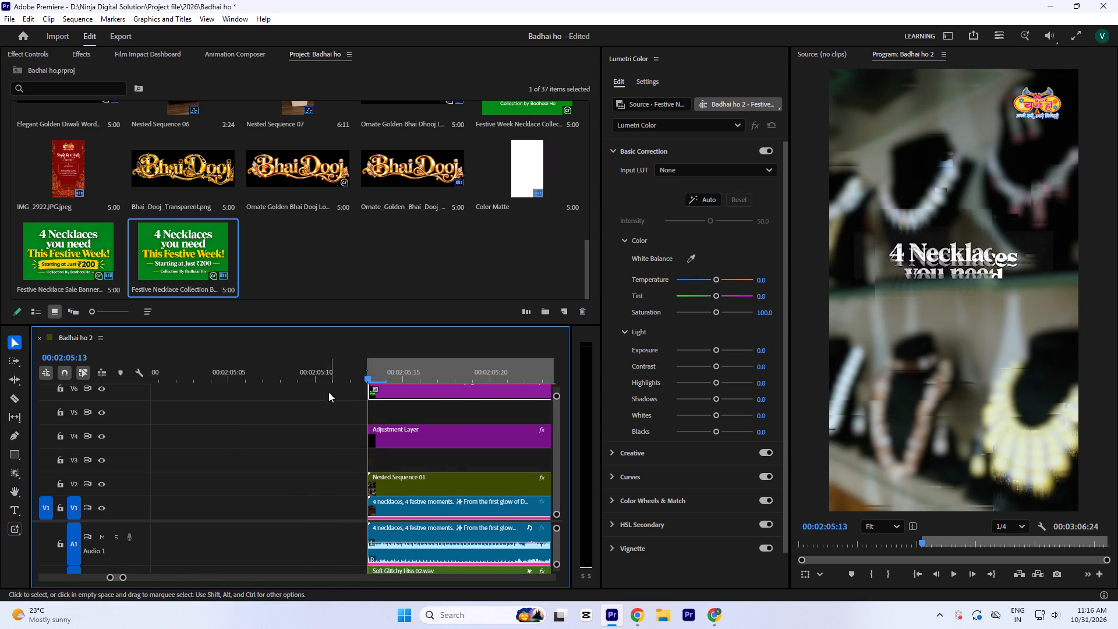
Play back the duplicate's opening title and the start of its Dhanteras section to check the new banner.
key(space)
text(--)
key(minus)
key(minus)
key(minus)
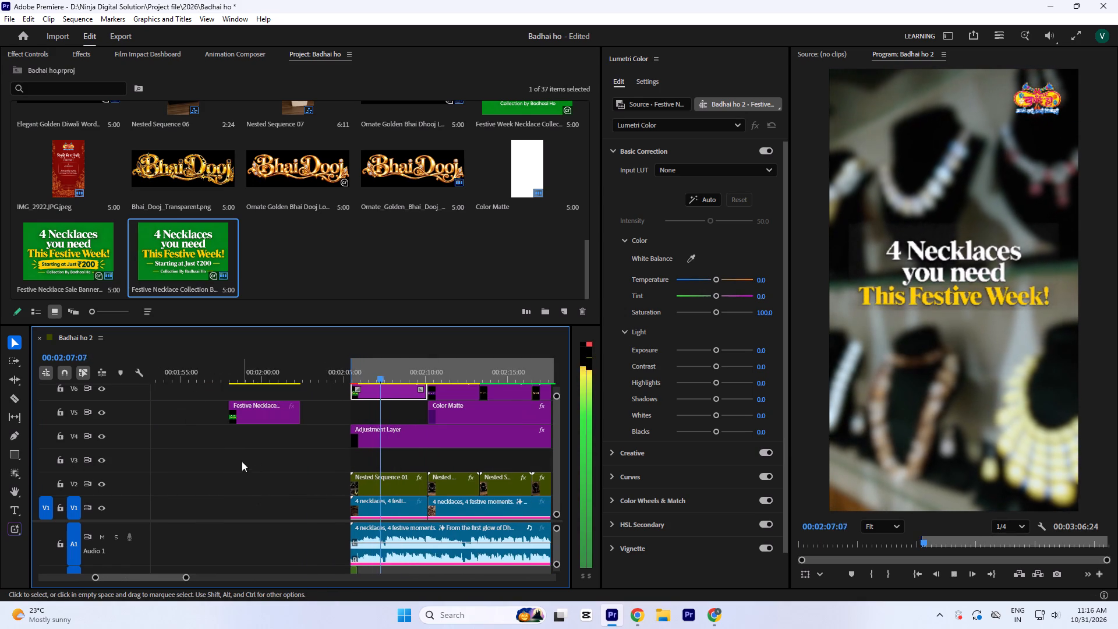
key(equal)
key(space)
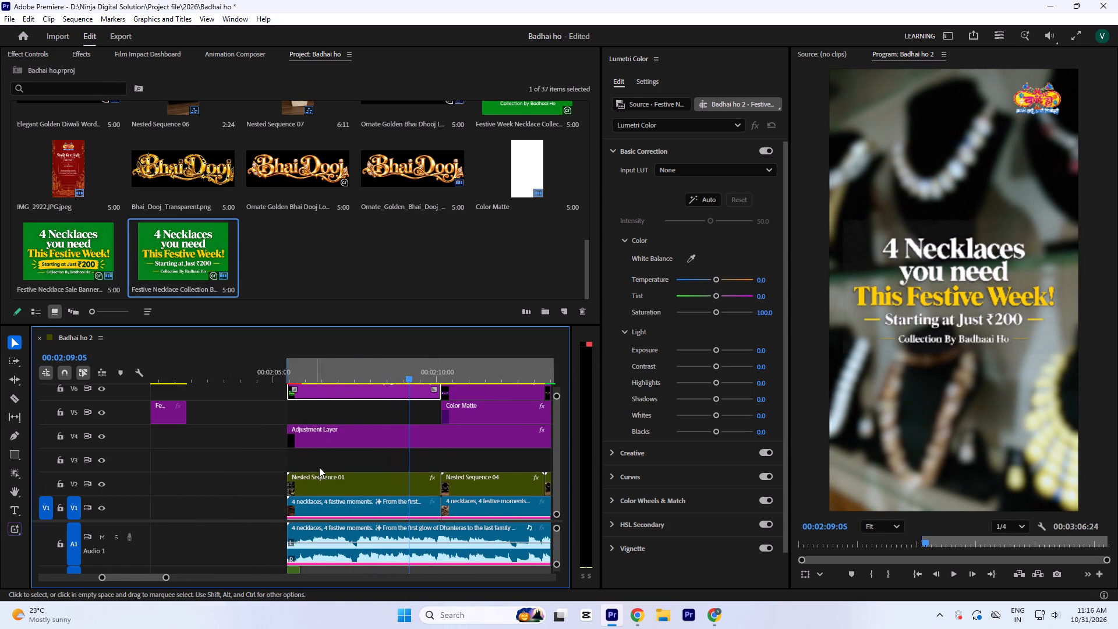
drag(346, 366, 288, 409)
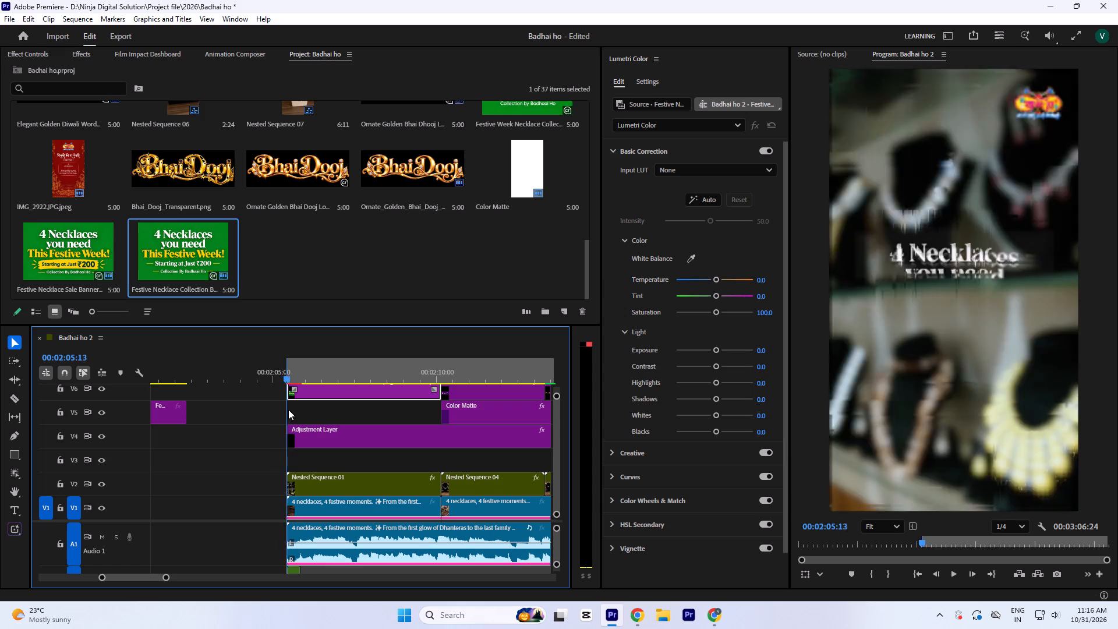
drag(288, 409, 290, 420)
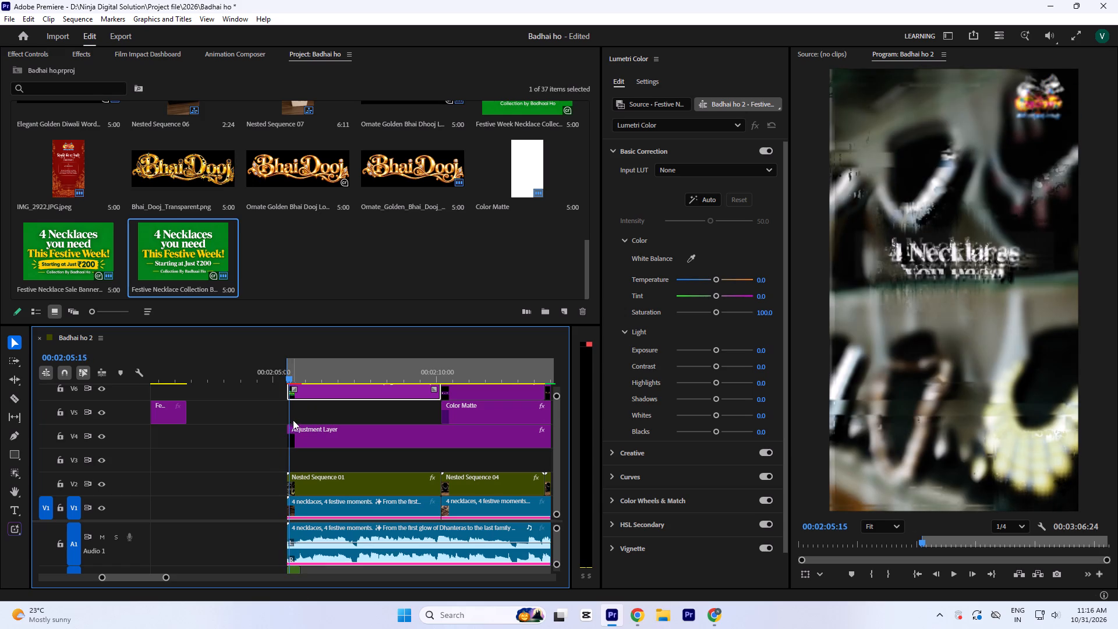
key(space)
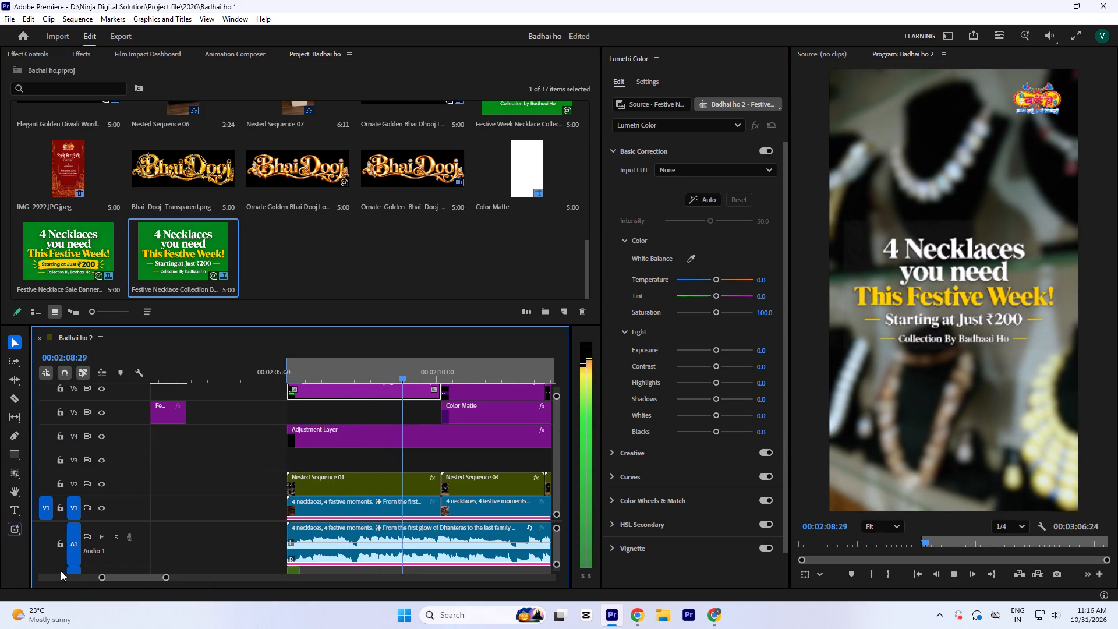
key(space)
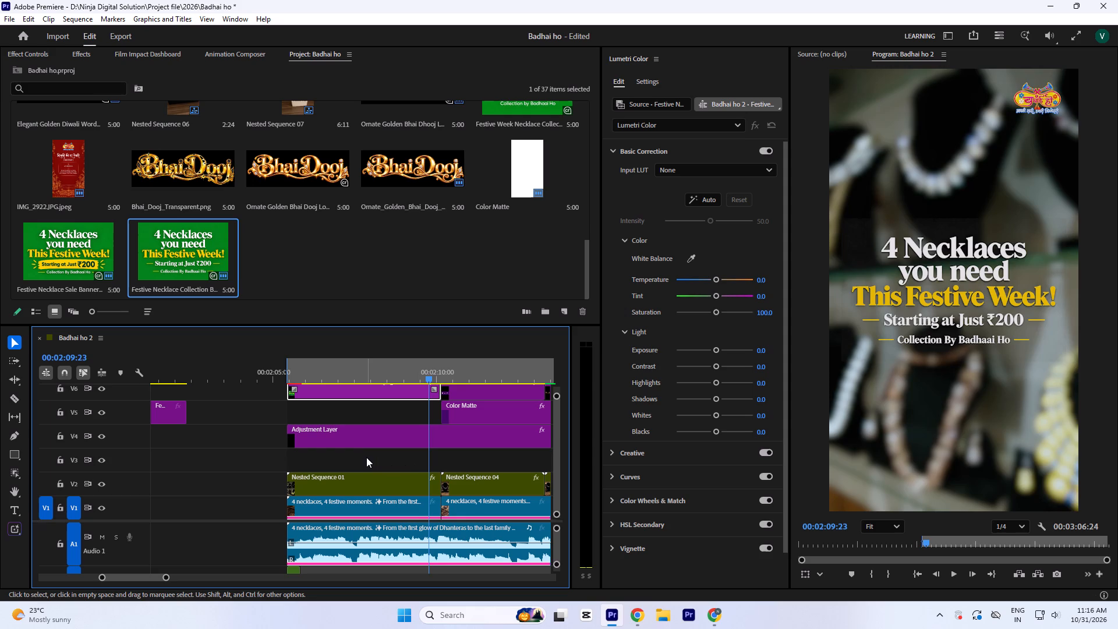
key(space)
key(minus)
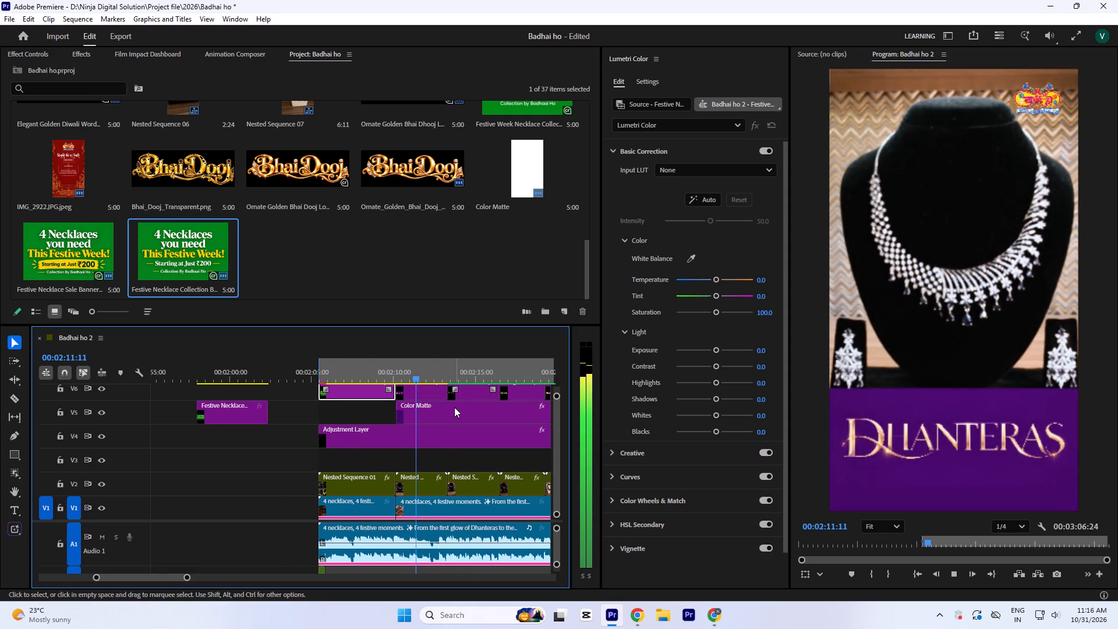
key(space)
Compare the Dhanteras scene in the original promo at about 00:00:06 with the same scene in the duplicate.
click(425, 409)
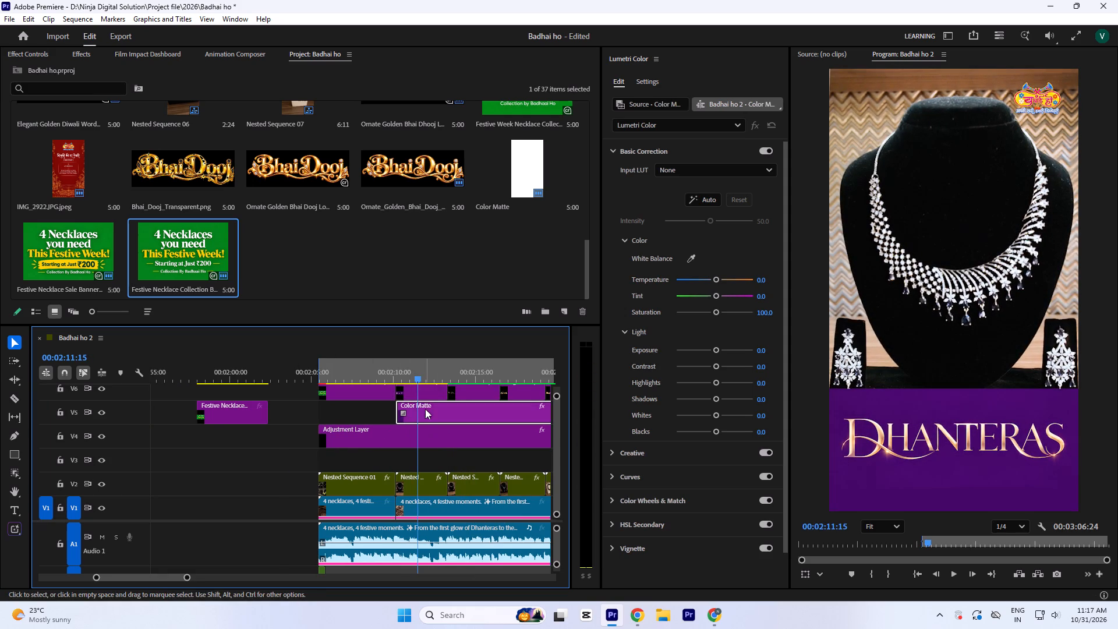
click(426, 391)
key(minus)
key(minus)
key(minus)
drag(185, 371, 27, 371)
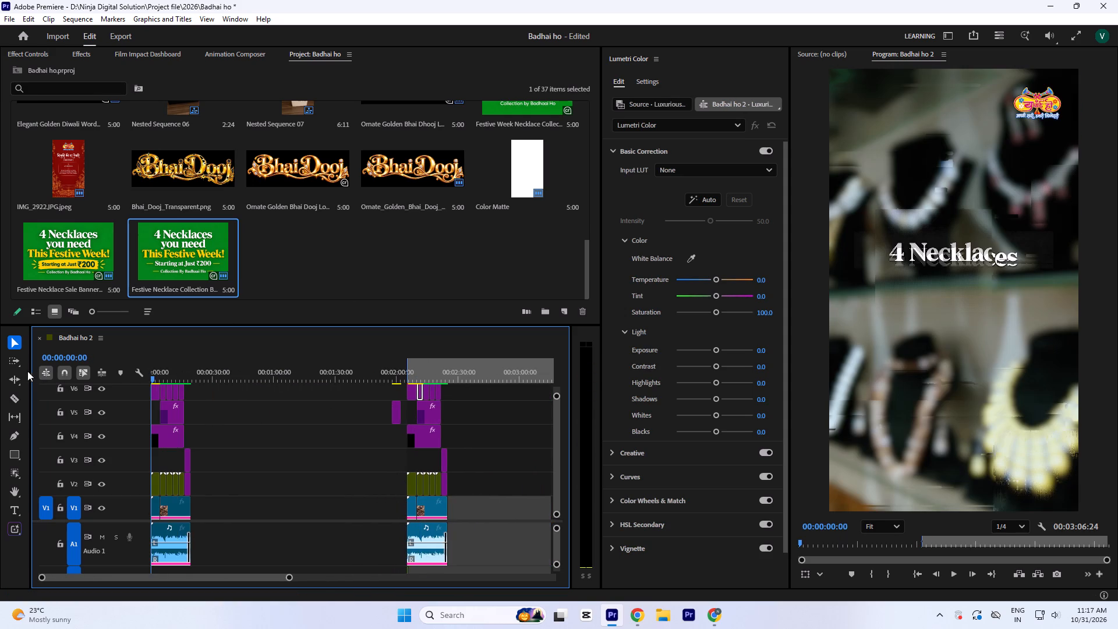
drag(27, 371, 23, 371)
key(equal)
key(equal)
key(equal)
key(equal)
click(358, 365)
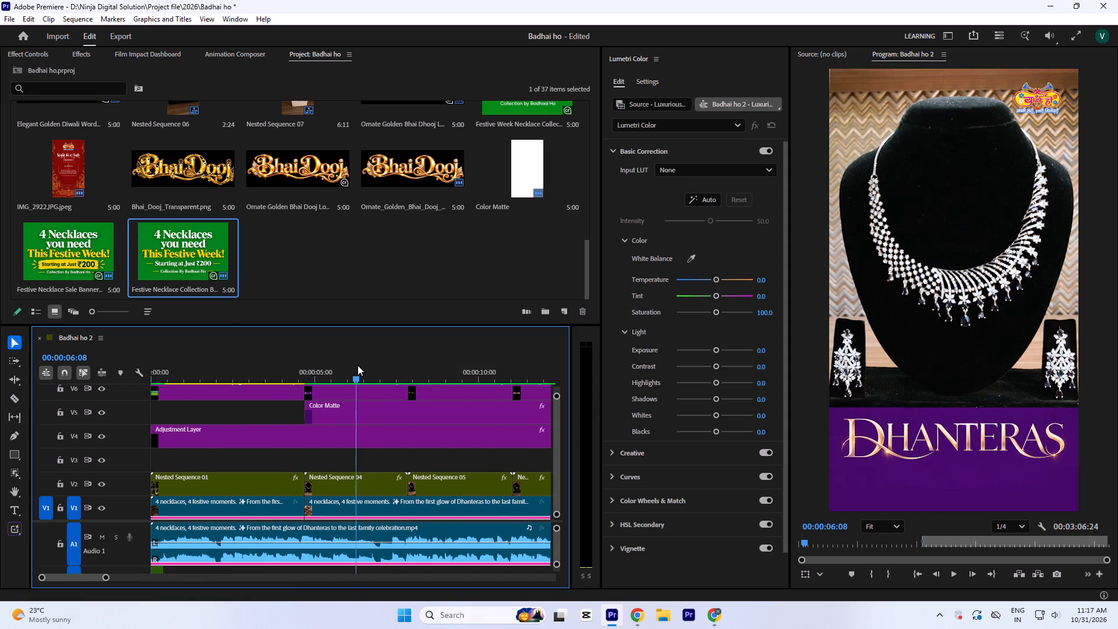
text(--)
key(minus)
key(minus)
click(419, 369)
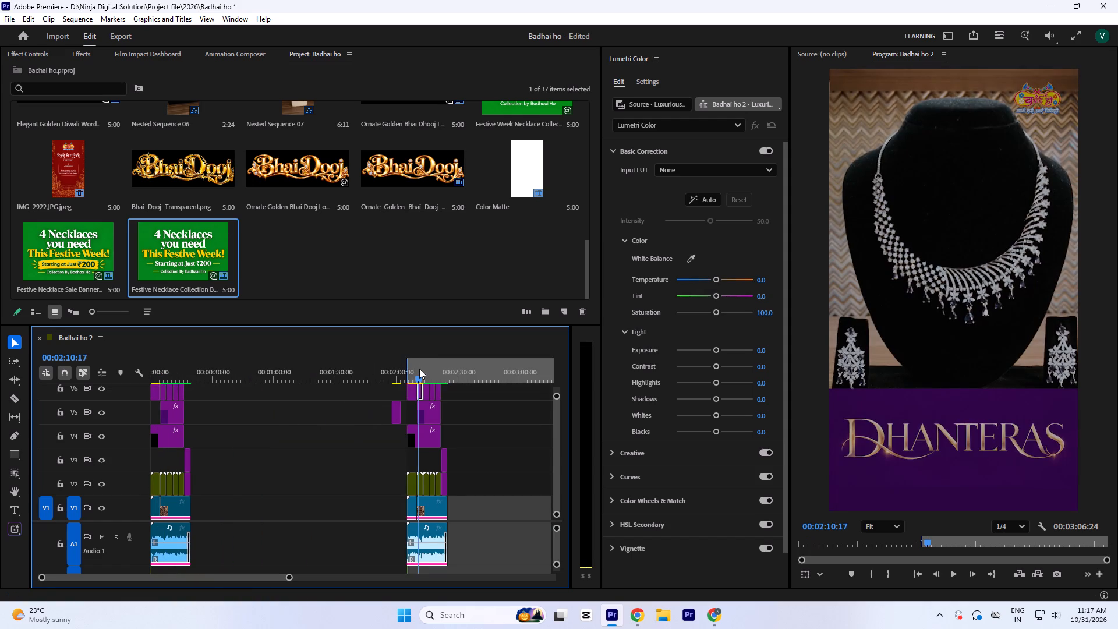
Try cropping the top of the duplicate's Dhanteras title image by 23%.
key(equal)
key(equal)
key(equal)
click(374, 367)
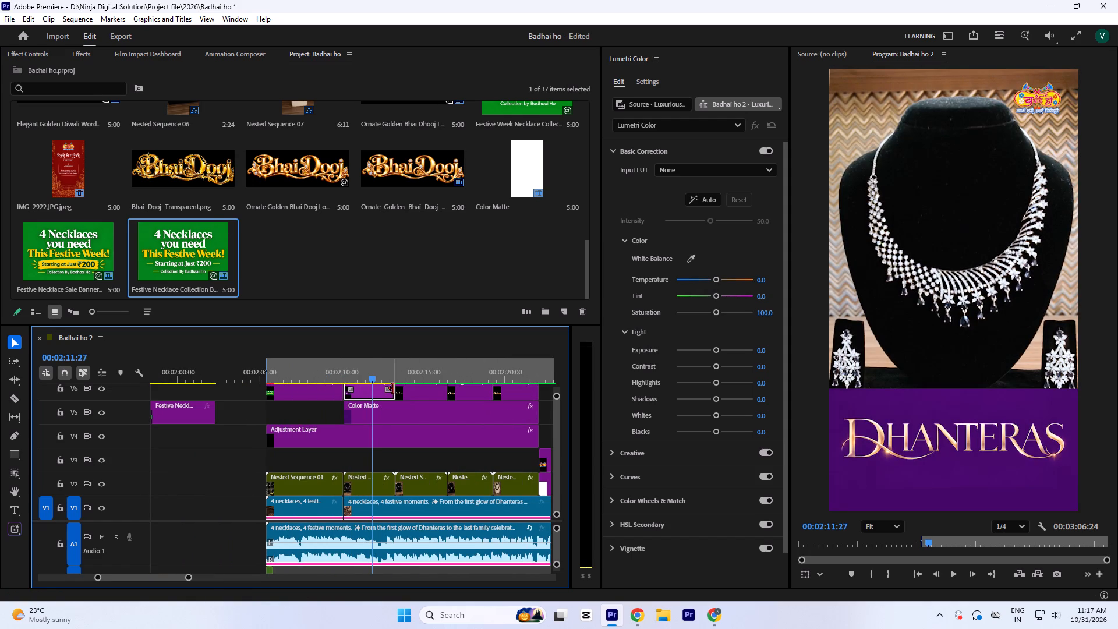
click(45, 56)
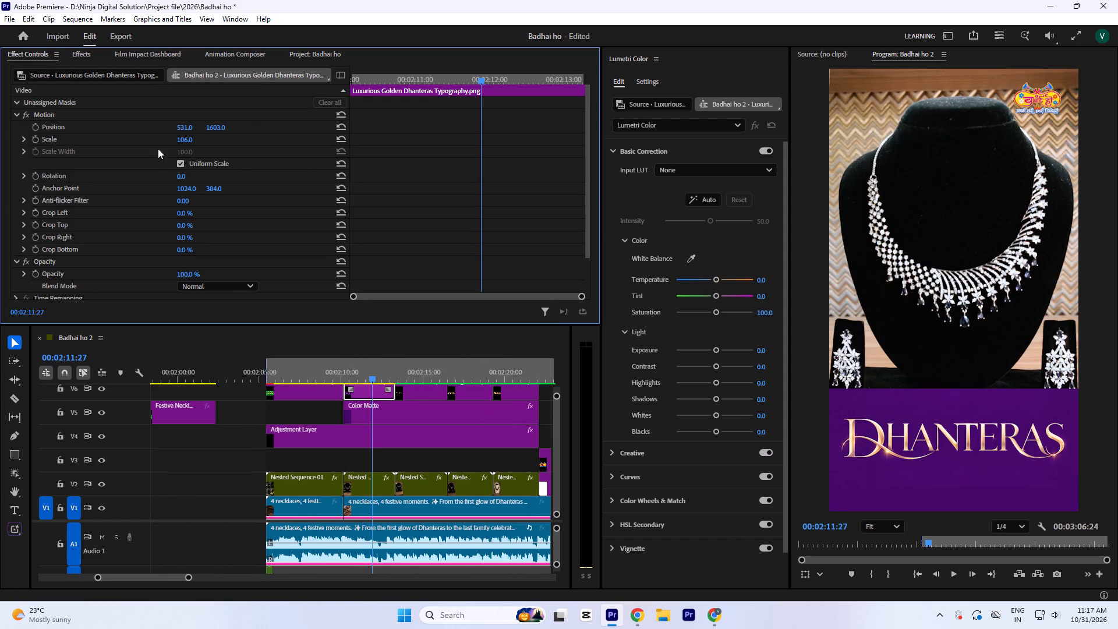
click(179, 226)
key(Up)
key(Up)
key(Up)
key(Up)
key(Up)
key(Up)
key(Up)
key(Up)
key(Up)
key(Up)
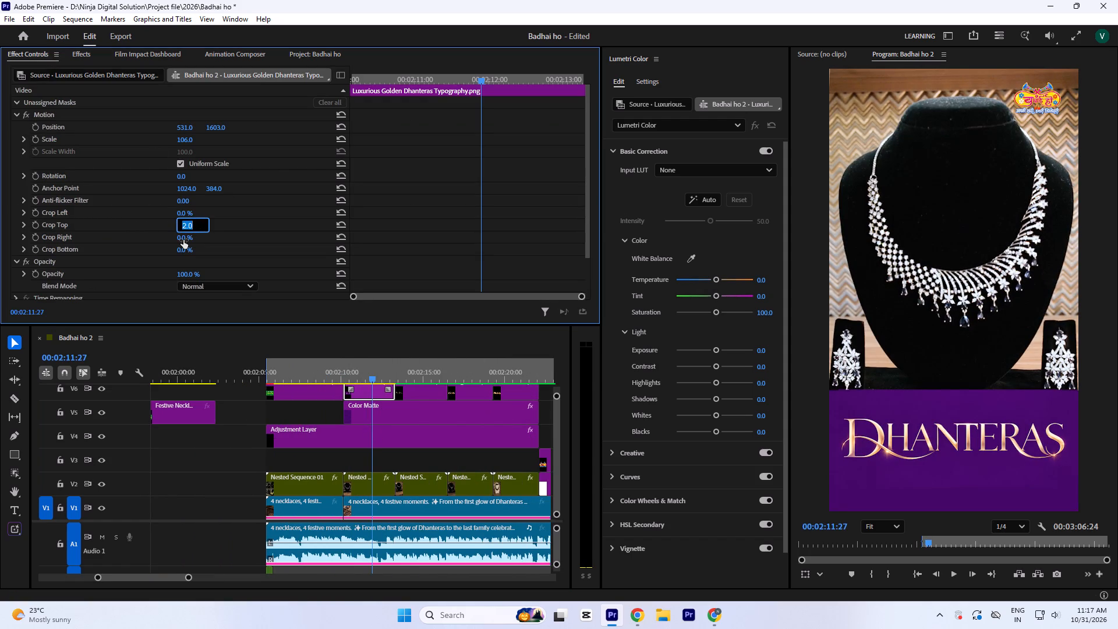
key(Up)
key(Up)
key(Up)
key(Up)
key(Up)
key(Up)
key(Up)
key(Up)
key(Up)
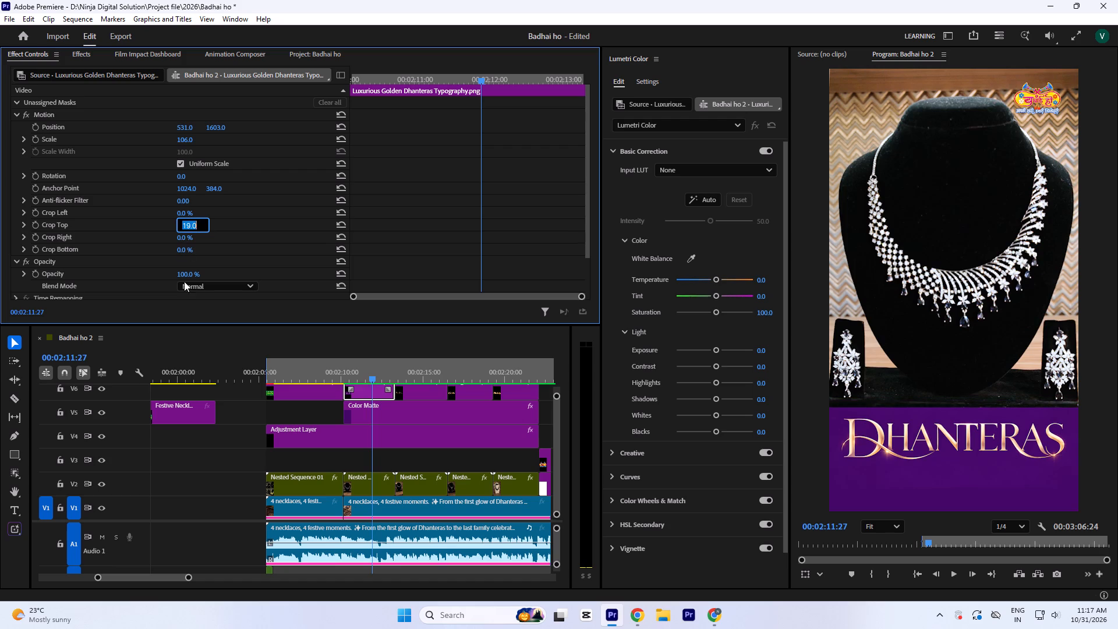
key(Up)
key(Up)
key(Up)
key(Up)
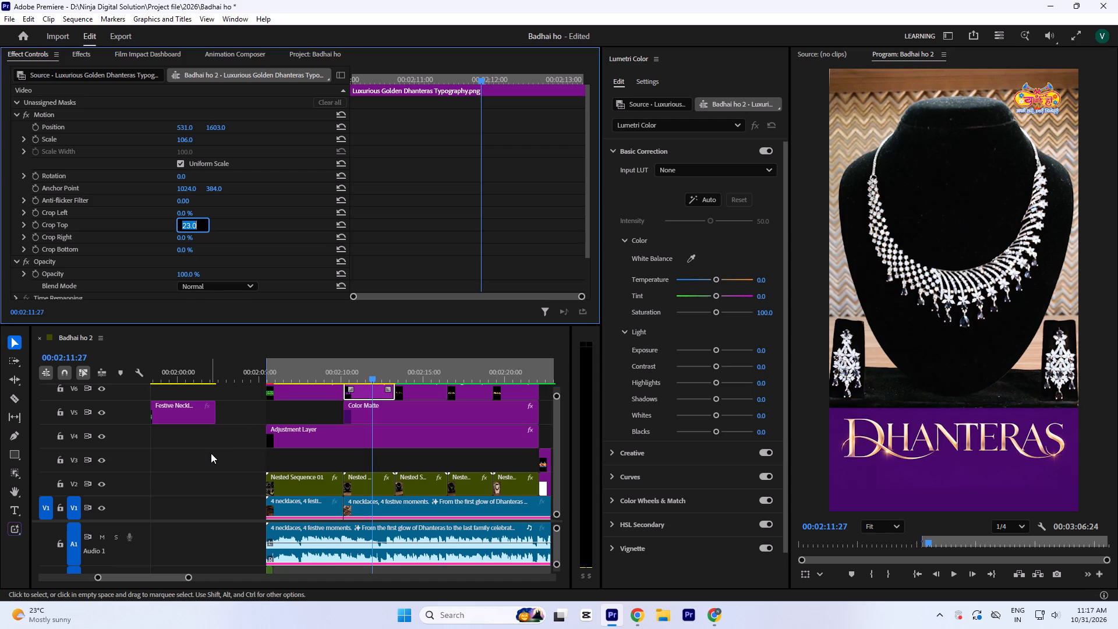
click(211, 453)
Lower the duplicate's Dhanteras title image by setting its vertical position to 1630.
click(367, 388)
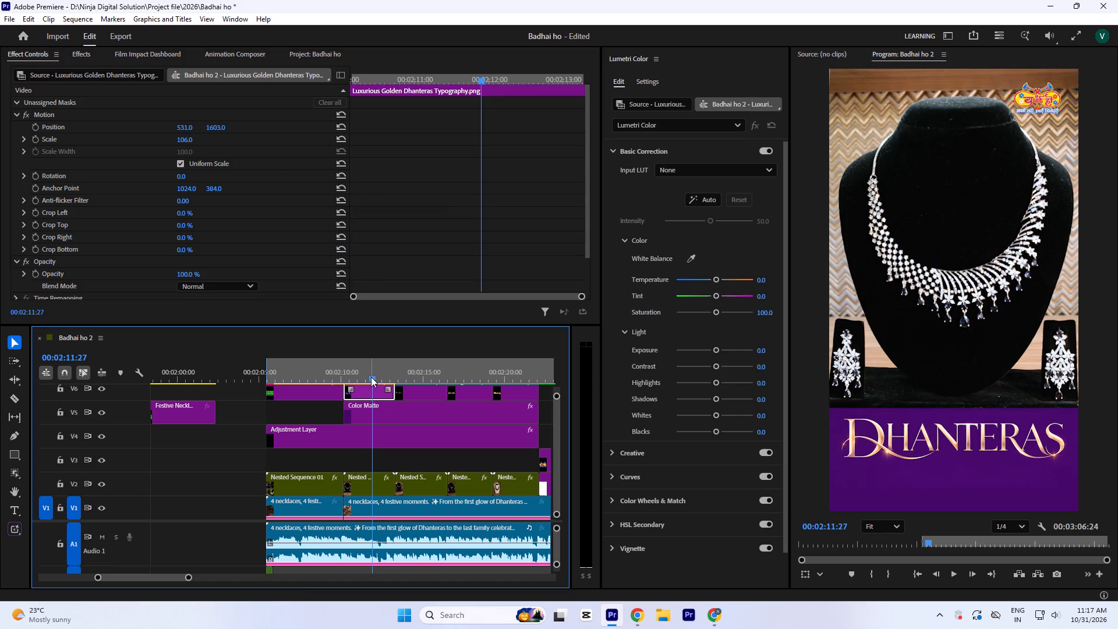
click(372, 371)
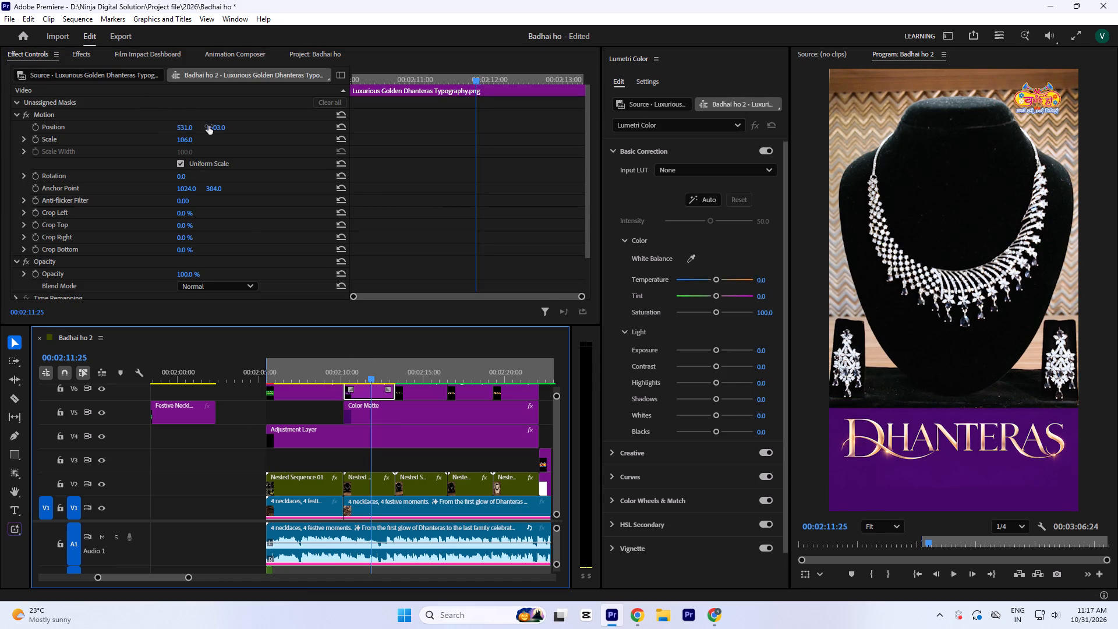
drag(208, 126, 207, 110)
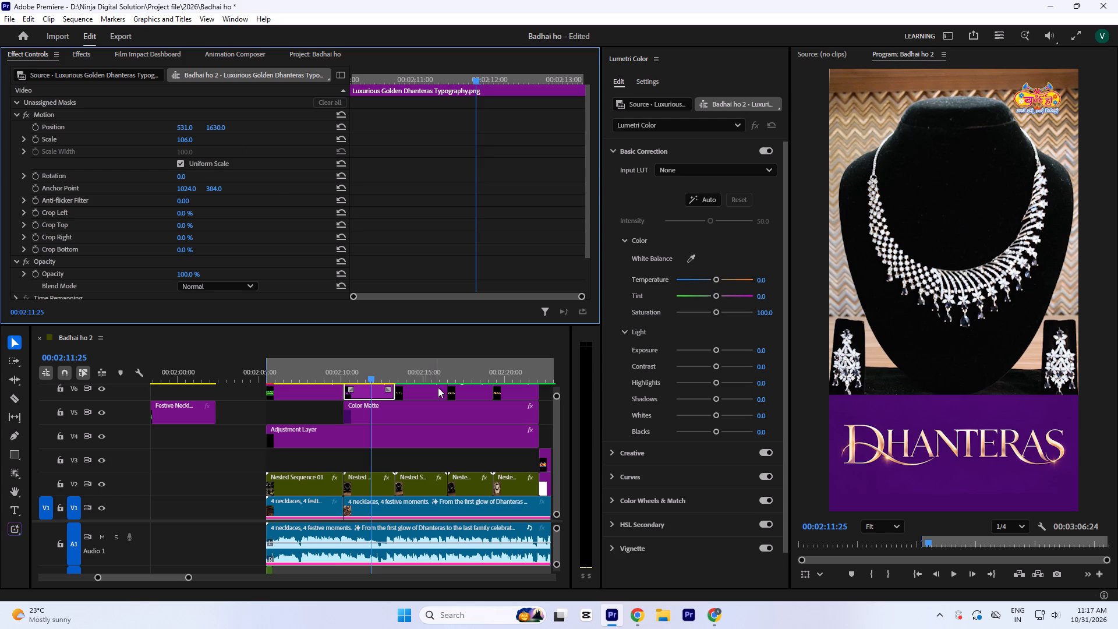
click(271, 421)
Nest the duplicate's Dhanteras title clip into its own sequence with the default name.
click(367, 393)
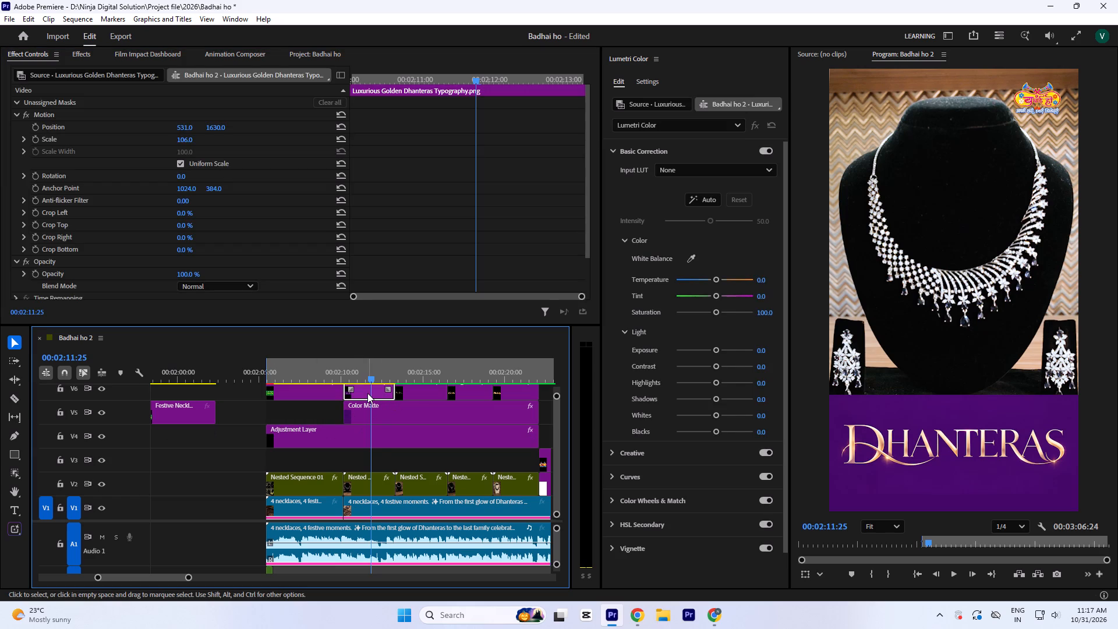
key(n)
key(Return)
Crop the top of the nested Dhanteras title to 77%, fine-tuning the value against the purple band's upper edge.
click(373, 391)
click(185, 224)
key(Up)
key(Up)
key(Up)
key(Up)
key(Up)
key(Up)
key(Up)
key(Up)
key(Up)
key(Up)
key(Up)
key(Up)
key(Up)
key(Up)
key(Up)
key(Up)
key(Up)
key(Up)
key(Up)
key(Up)
key(Up)
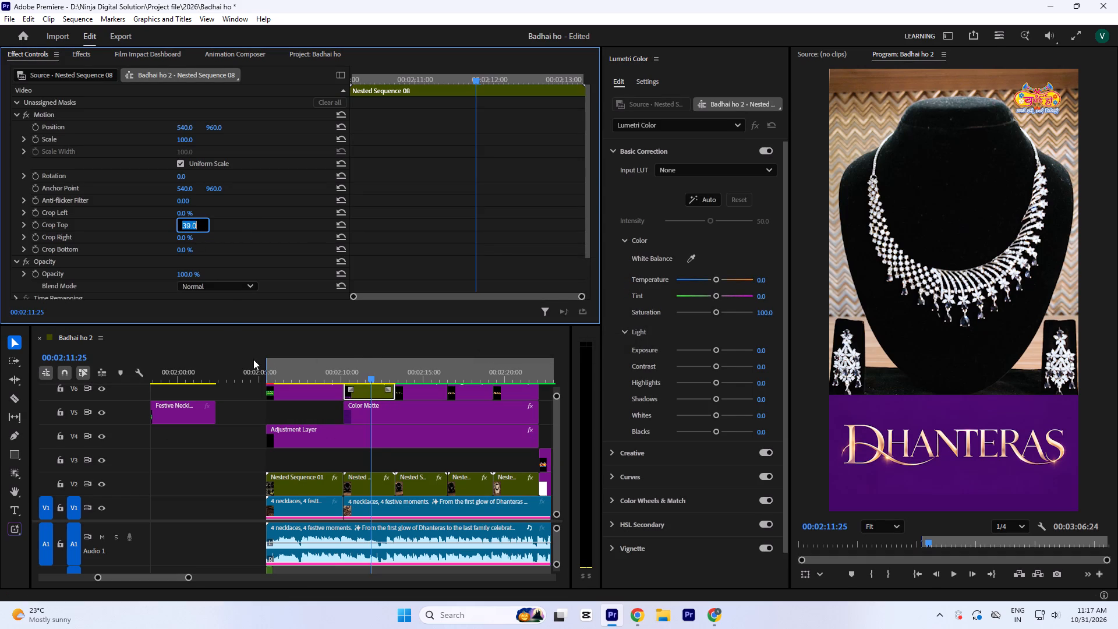
key(Up)
key(Up)
key(Up)
key(Up)
key(Up)
key(Up)
key(Up)
key(Up)
key(Up)
key(Up)
key(Up)
key(Up)
key(Up)
key(Up)
key(Up)
key(Up)
key(Up)
key(Up)
key(Up)
key(Up)
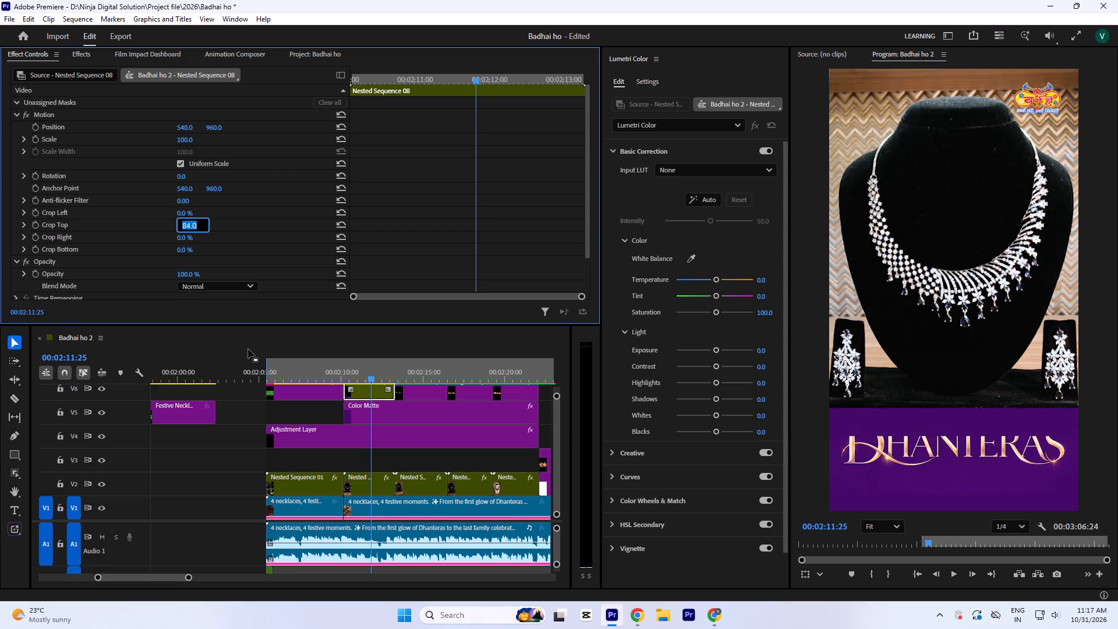
key(Down)
key(Down)
key(Down)
key(Down)
key(Down)
key(Down)
key(Down)
key(Down)
key(Up)
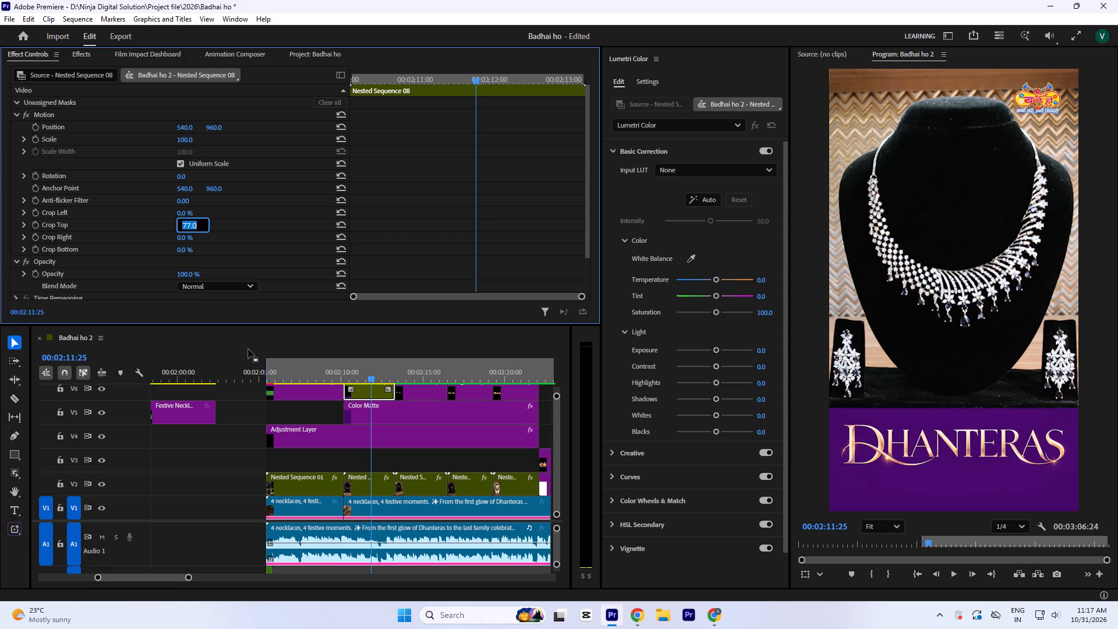
key(Up)
key(Up)
key(Up)
key(Down)
key(Down)
key(Down)
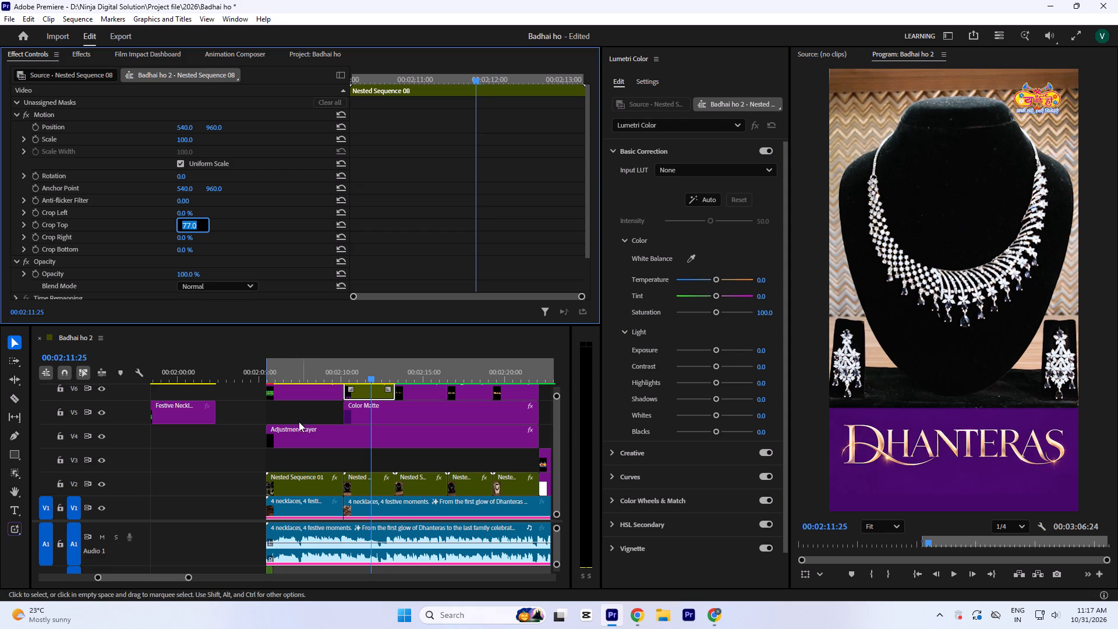
click(293, 421)
Check the duplicate's festival title scenes and set the sequence Out point at the promo's end, 00:02:25:03.
click(412, 376)
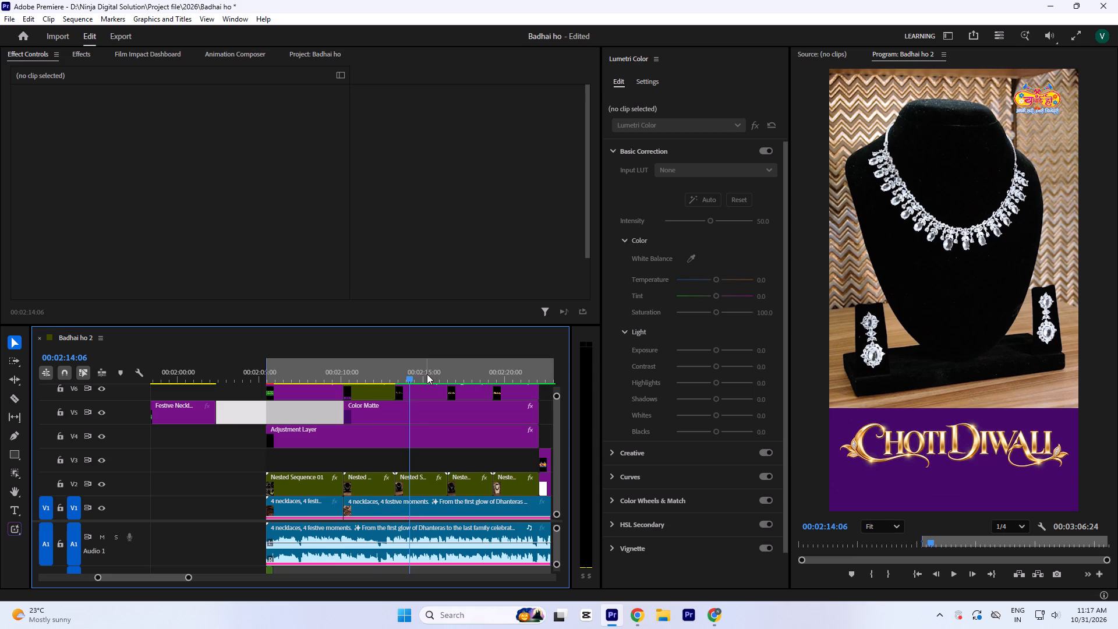
drag(427, 374, 388, 409)
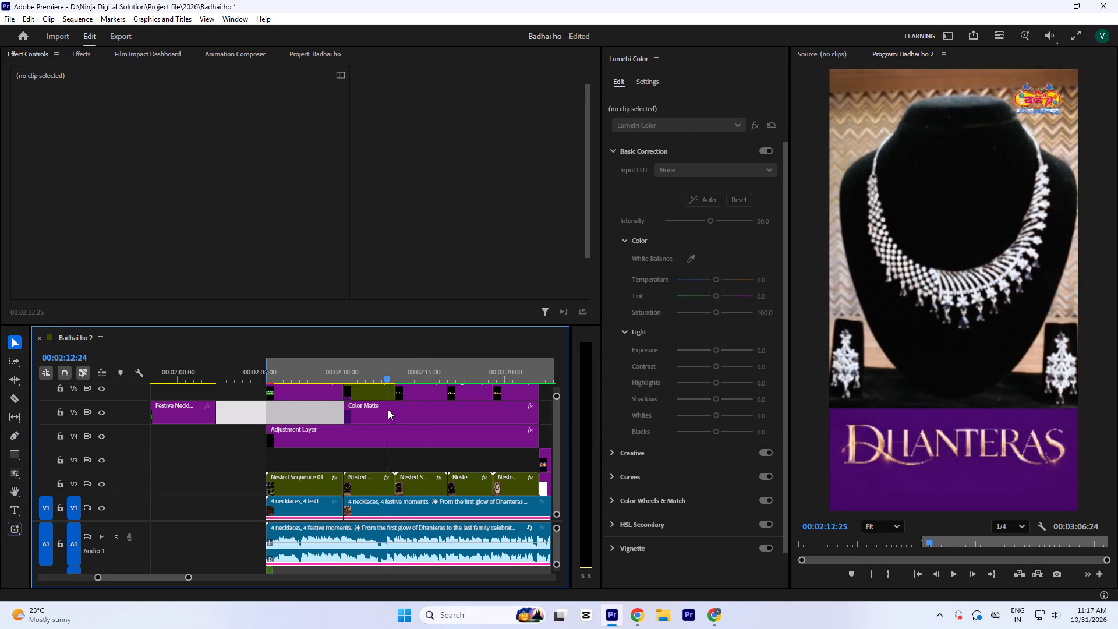
drag(388, 409, 493, 430)
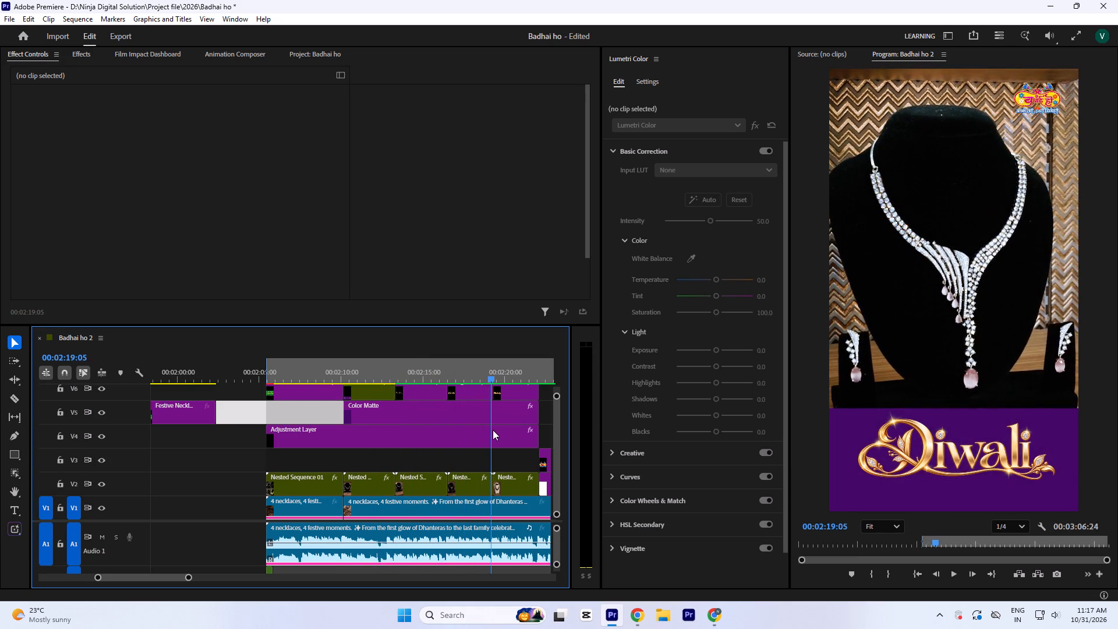
drag(493, 430, 511, 427)
key(minus)
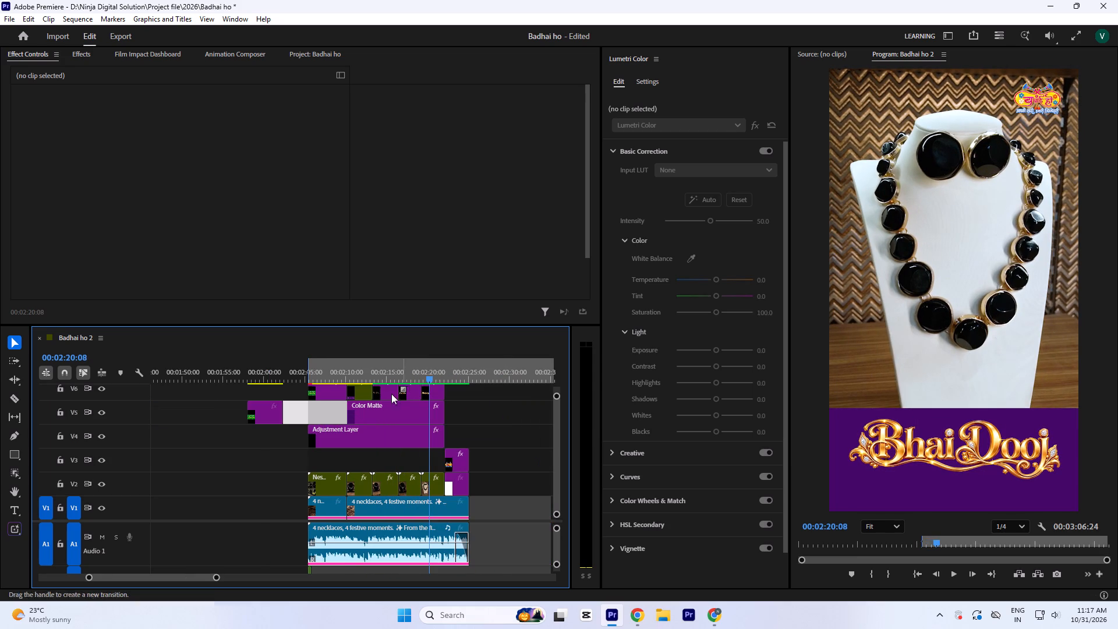
click(469, 370)
key(equal)
key(equal)
key(equal)
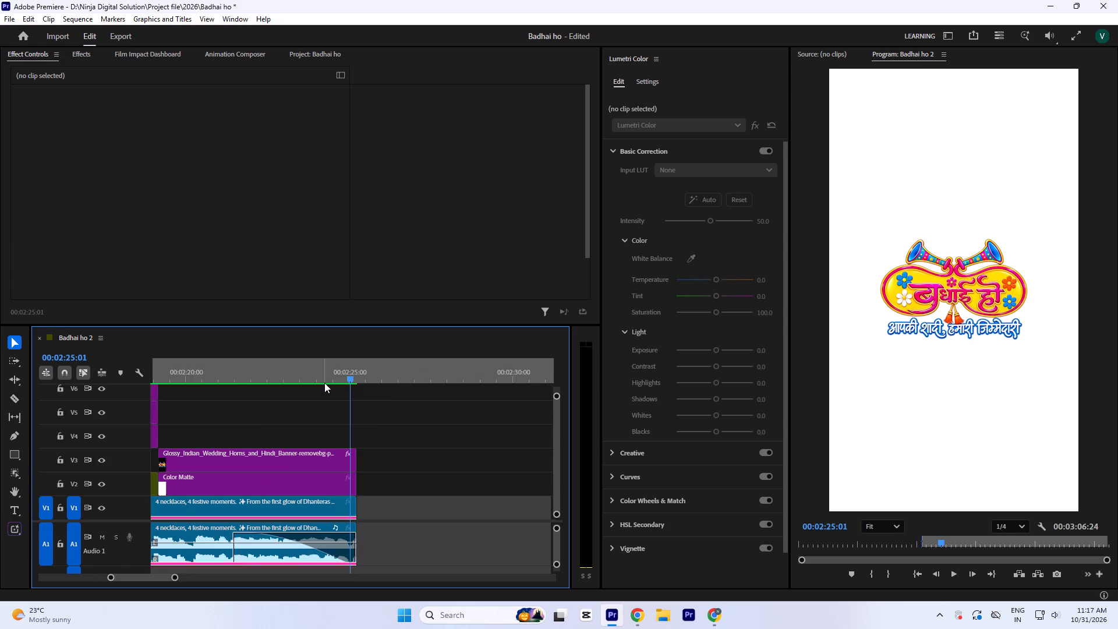
key(equal)
key(equal)
drag(361, 367, 369, 377)
text(o=)
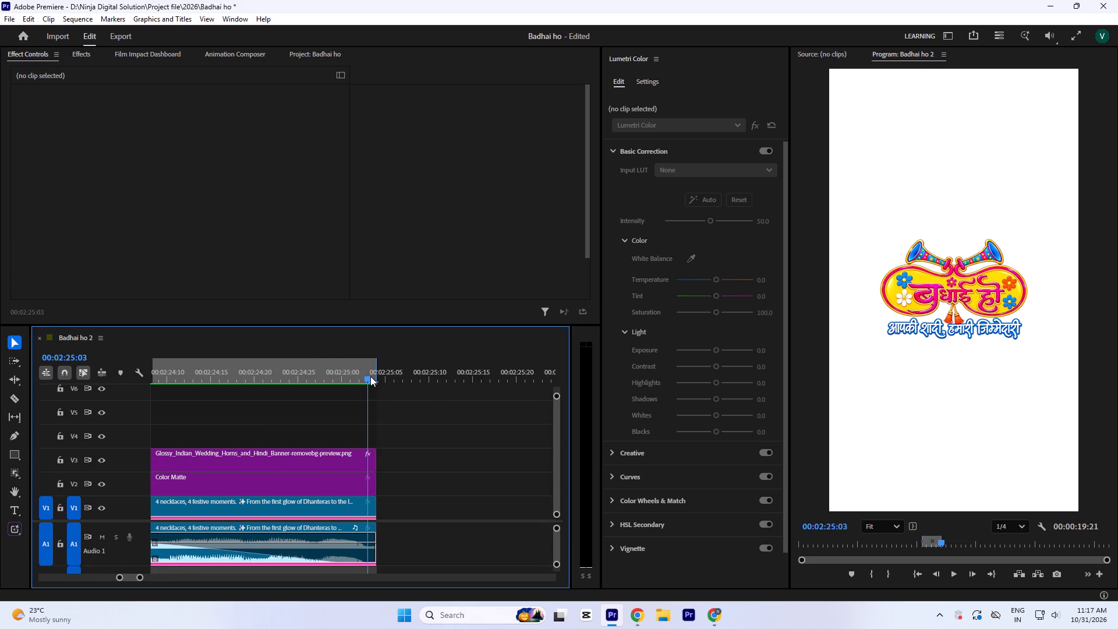
Save the Badhai ho project.
key(ctrl+s)
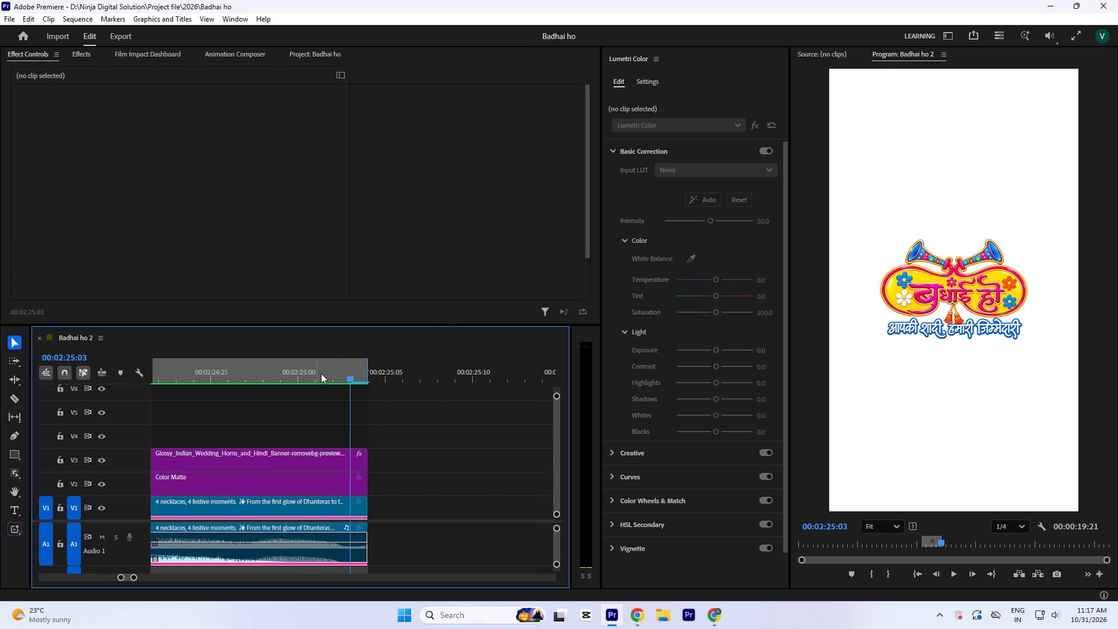
Render the video previews between the In and Out points of the duplicated promo.
key(Return)
key(minus)
key(minus)
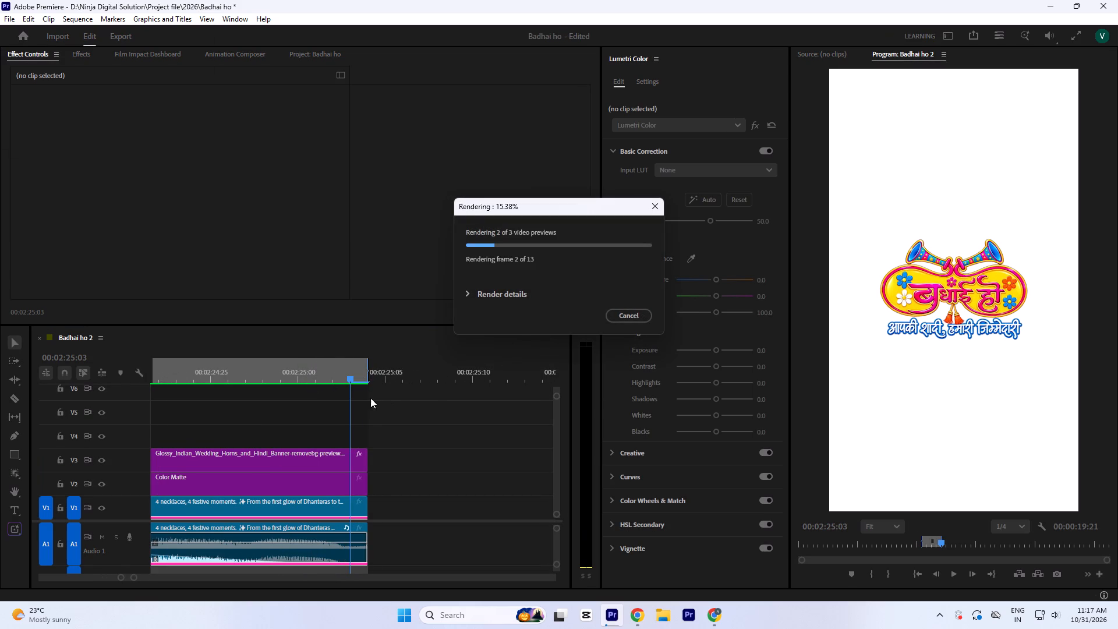
key(minus)
key(minus)
key(minus)
key(space)
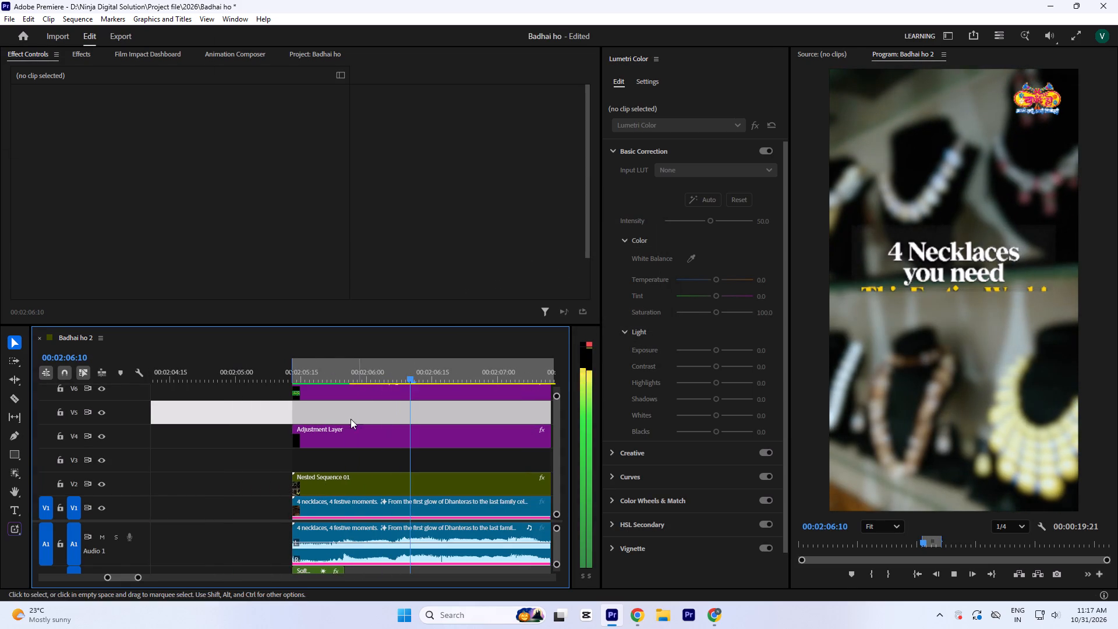
Move the duplicate's Festive Necklace Collection Banner clip from track V6 down to V5.
key(equal)
key(equal)
key(minus)
key(minus)
key(minus)
click(320, 366)
key(minus)
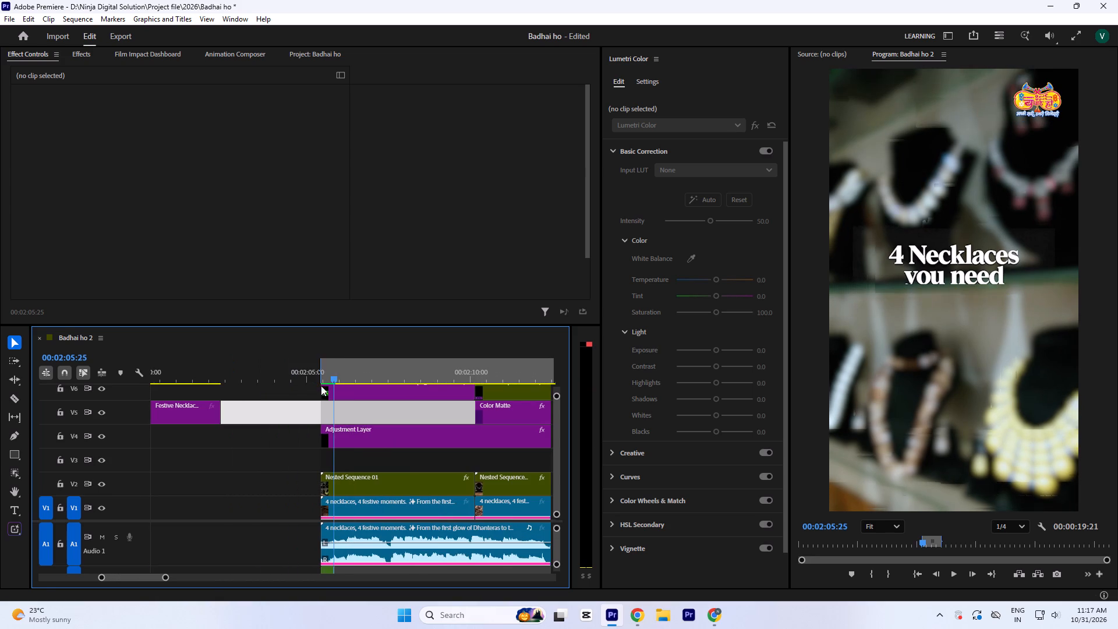
click(397, 442)
key(grave)
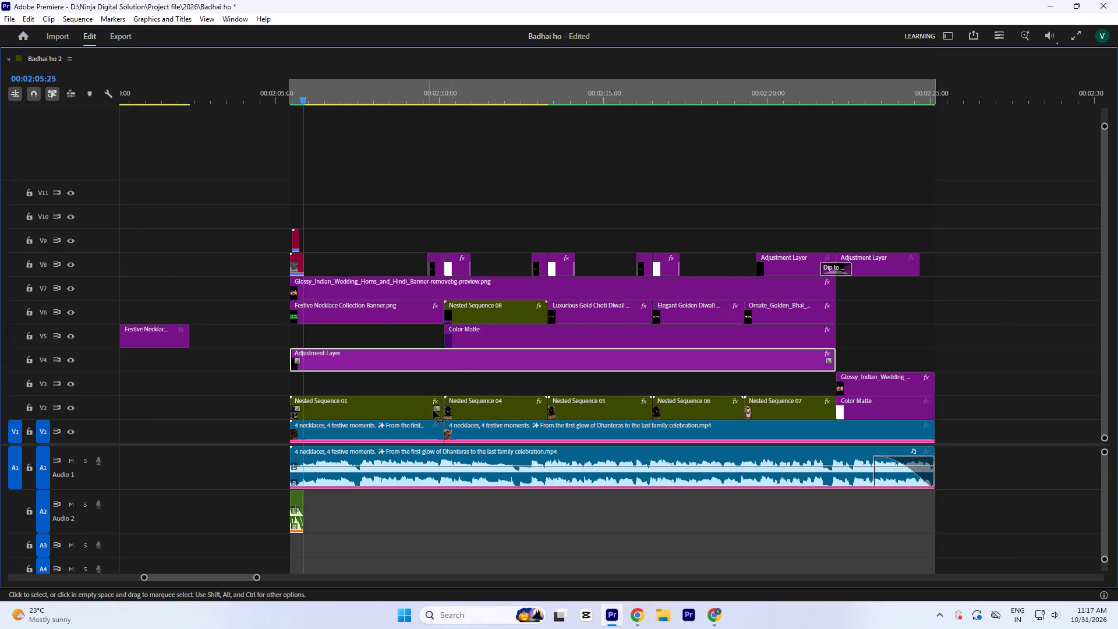
drag(376, 317, 376, 341)
key(grave)
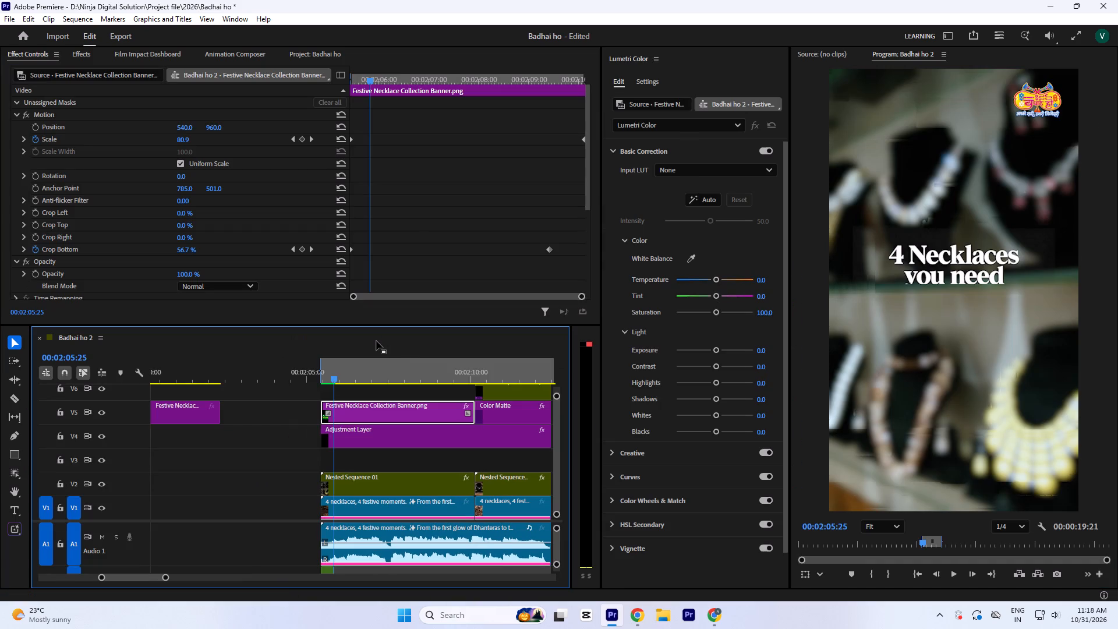
Set the banner's Crop Bottom keyframe at the clip start, 00:02:05:13, to 71%.
drag(366, 80, 306, 106)
drag(400, 266, 320, 227)
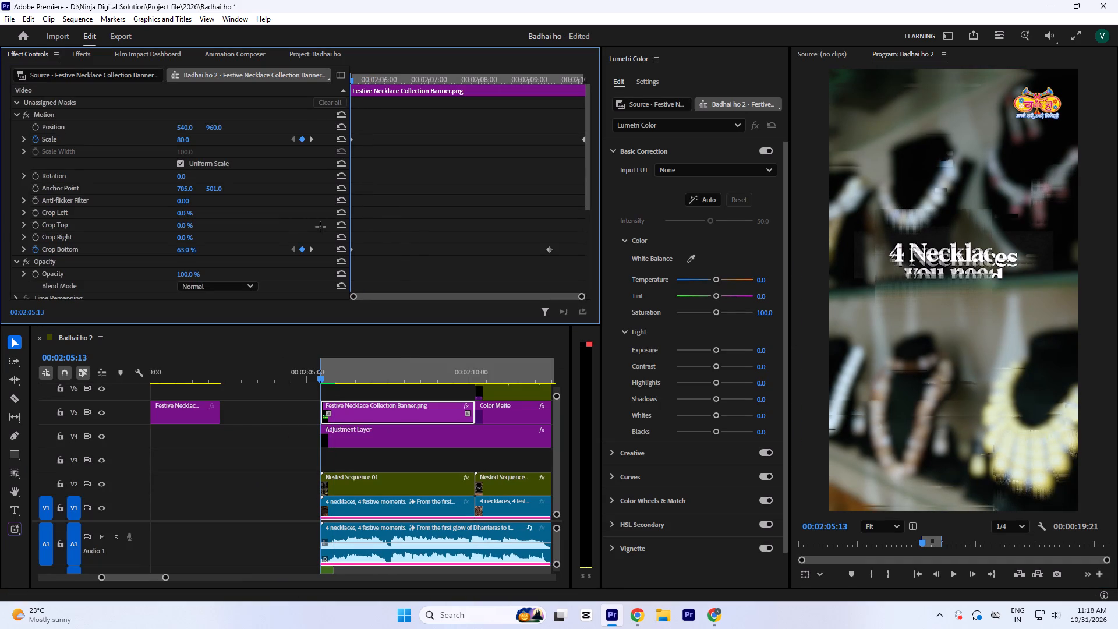
drag(320, 227, 311, 220)
click(186, 249)
key(Up)
key(Up)
key(Up)
key(Up)
key(Up)
key(Up)
key(Up)
key(Up)
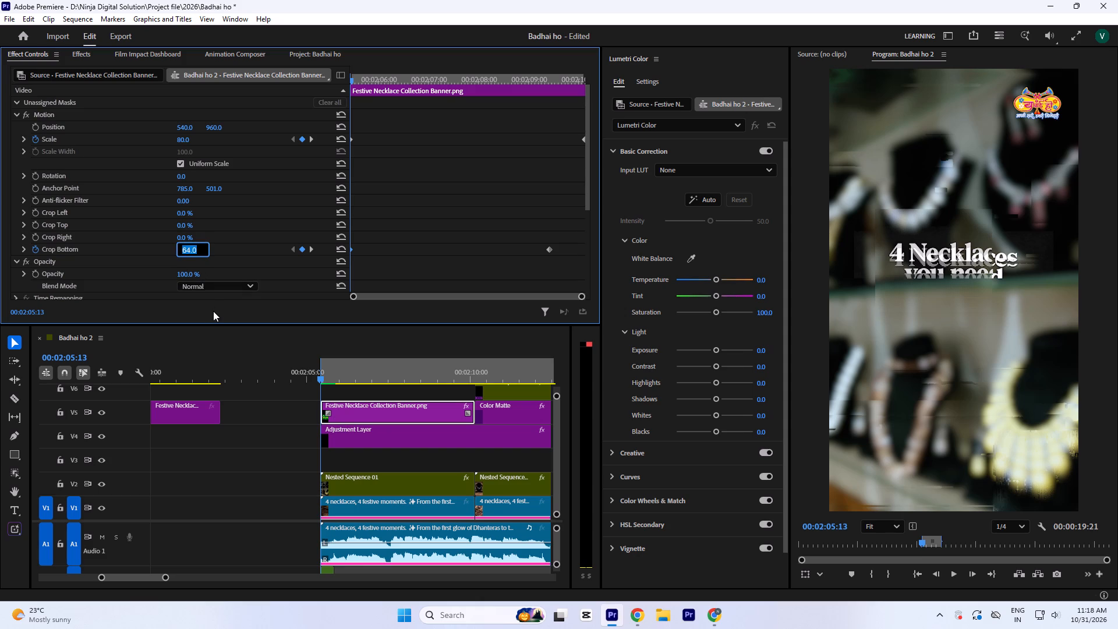
key(Down)
key(Down)
key(Down)
key(Down)
key(Down)
key(Down)
key(Down)
key(Down)
key(Down)
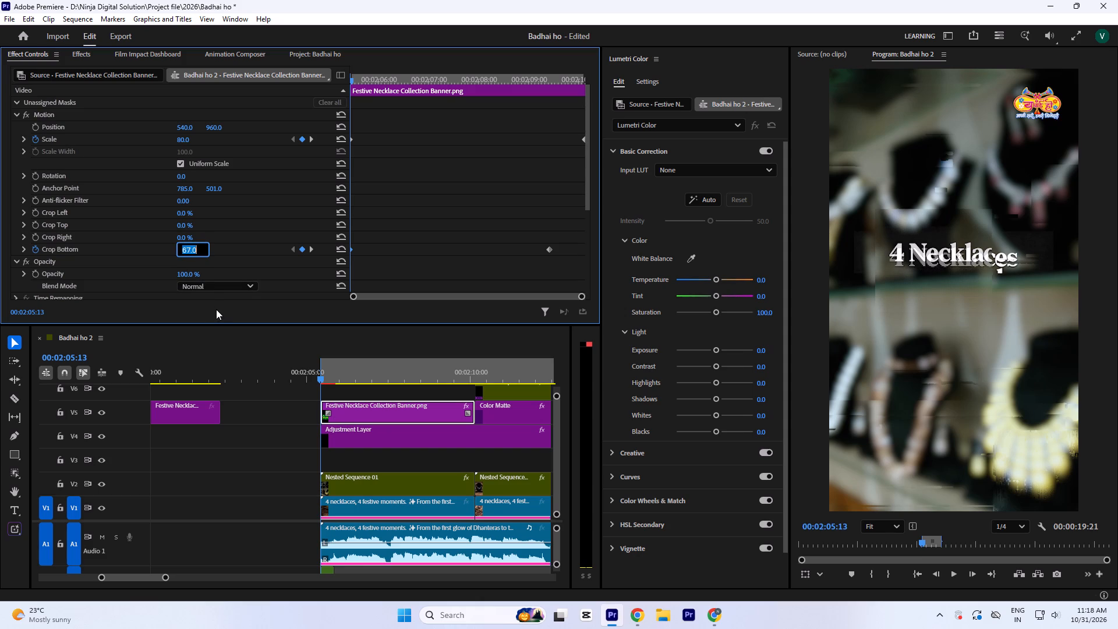
key(Up)
key(Up)
key(Up)
key(Up)
key(Up)
key(Up)
key(Up)
key(Up)
key(Up)
click(261, 459)
Play back the Festive Necklace Collection Banner reveal in the Badhai ho 2 sequence through to the Dhanteras title.
drag(337, 370, 367, 397)
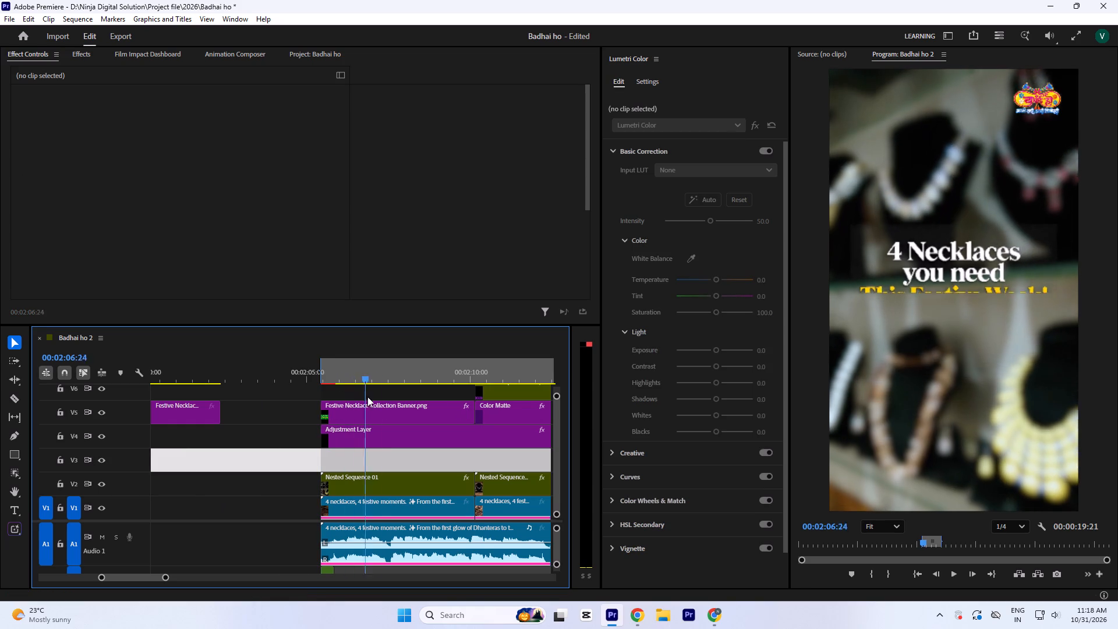
drag(367, 397, 341, 424)
key(Return)
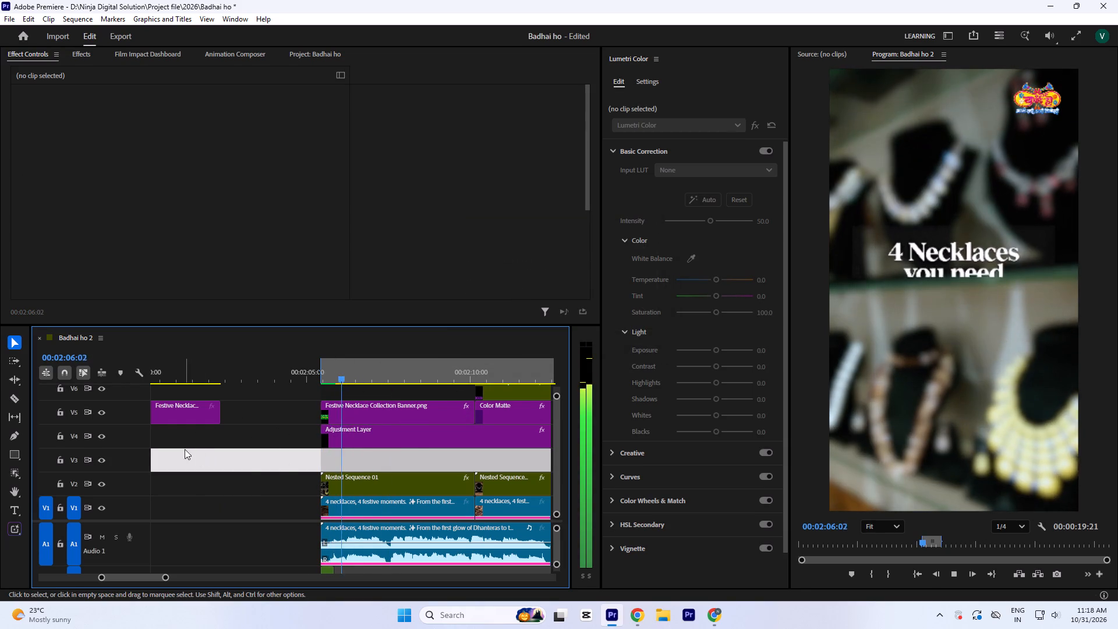
click(408, 422)
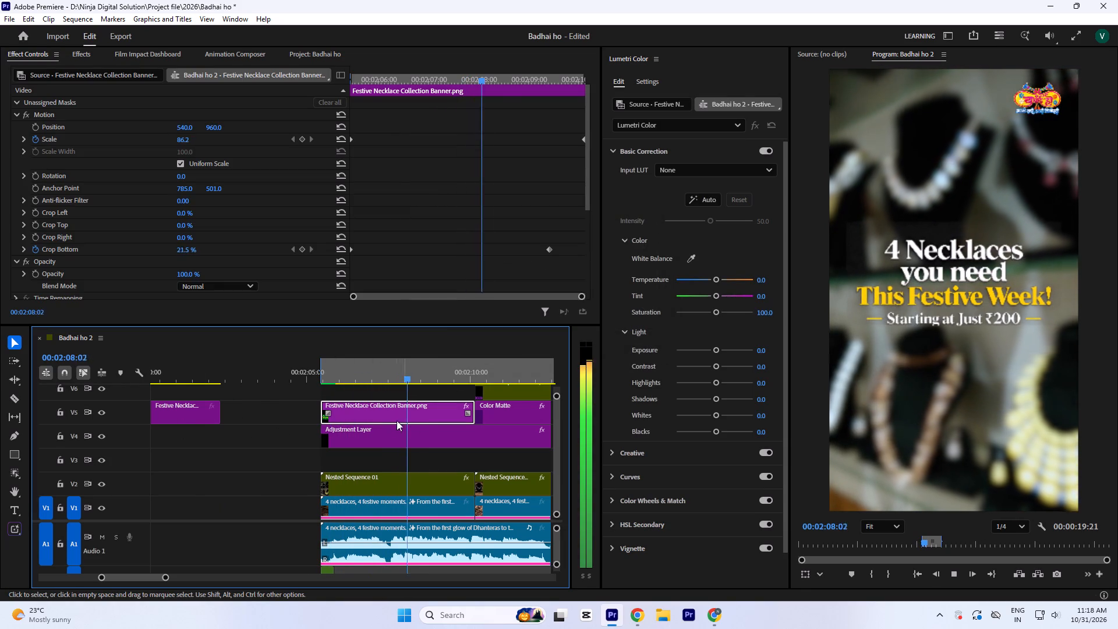
key(space)
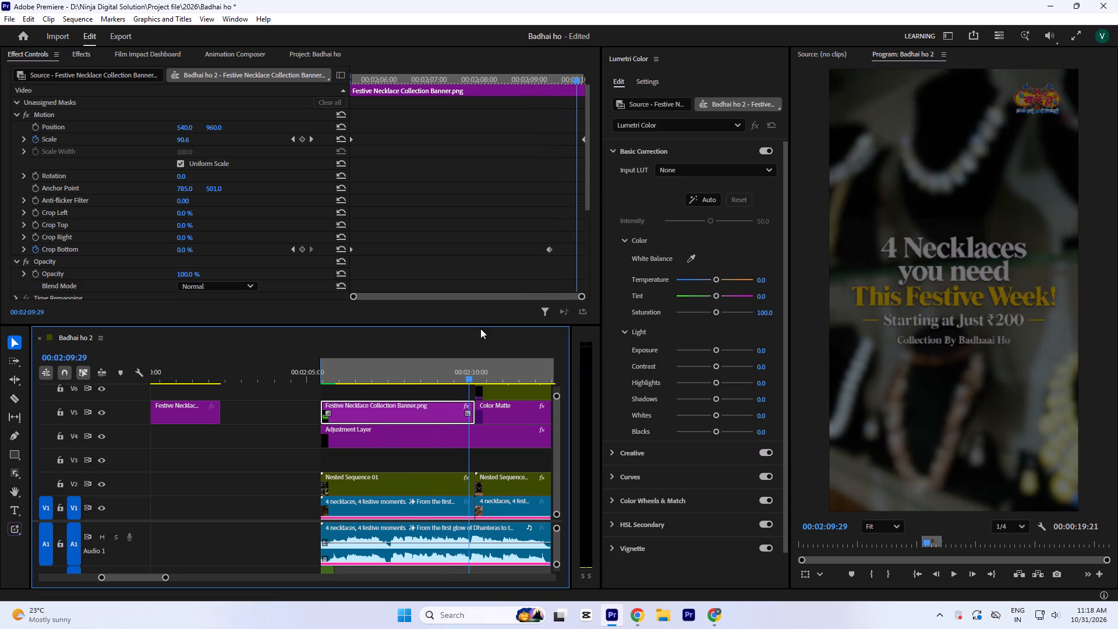
key(space)
key(minus)
key(minus)
key(space)
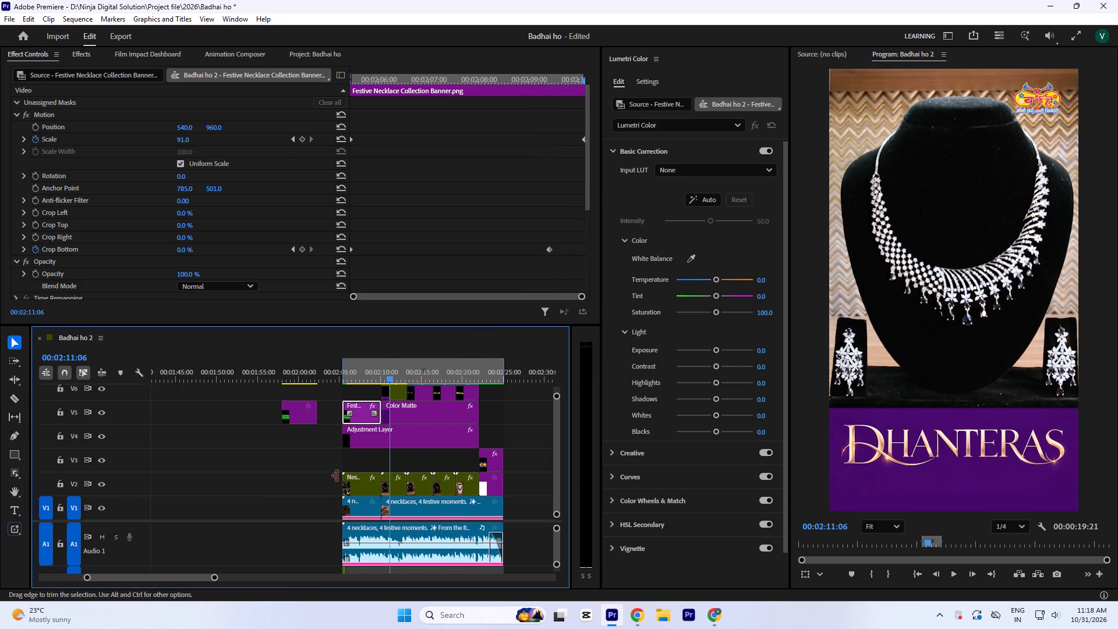
Save the Badhai ho project.
key(ctrl+s)
Render the video previews between the In and Out points of the Badhai ho 2 sequence.
key(minus)
click(401, 371)
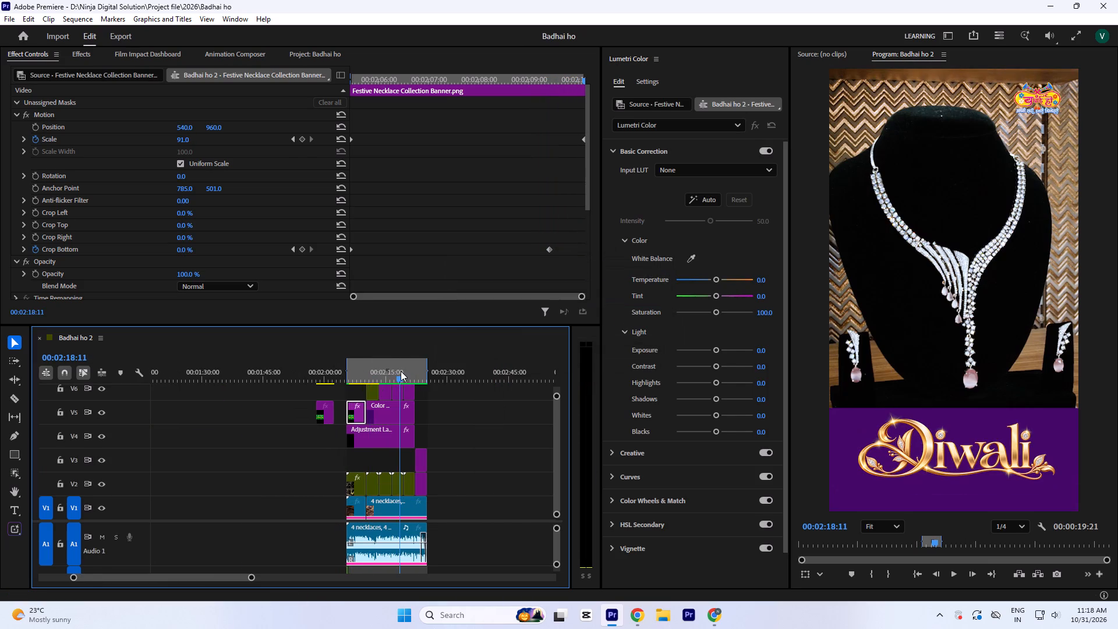
key(equal)
click(81, 19)
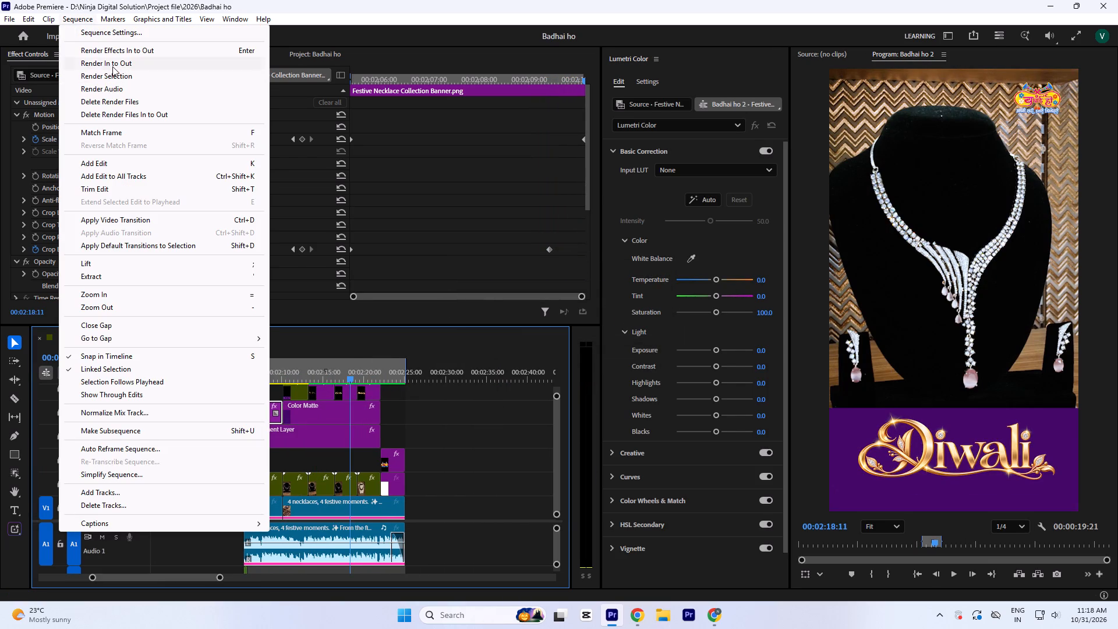
click(112, 66)
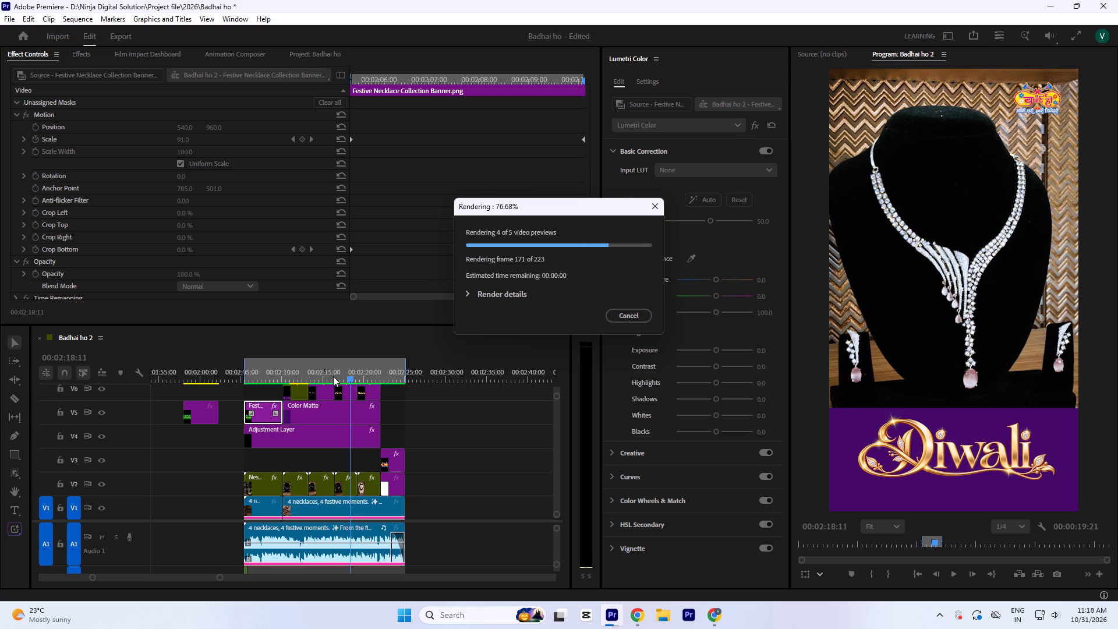
Open the export settings for the Badhai ho 2 sequence and search its Render output folder for "bad".
click(327, 376)
key(ctrl+m)
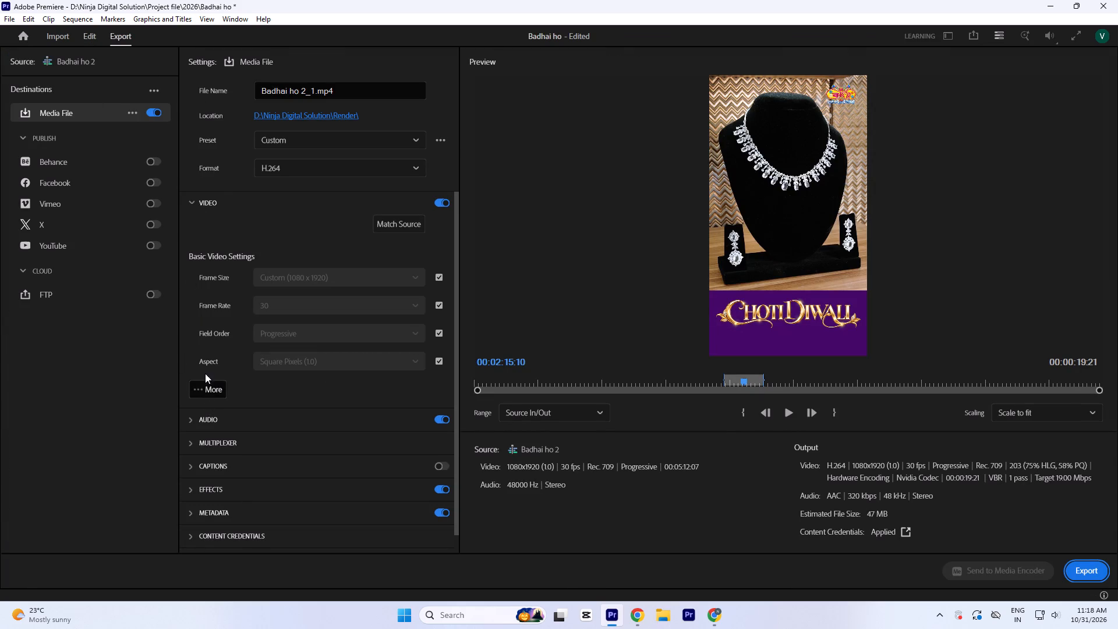
scroll(204, 360, down, 7)
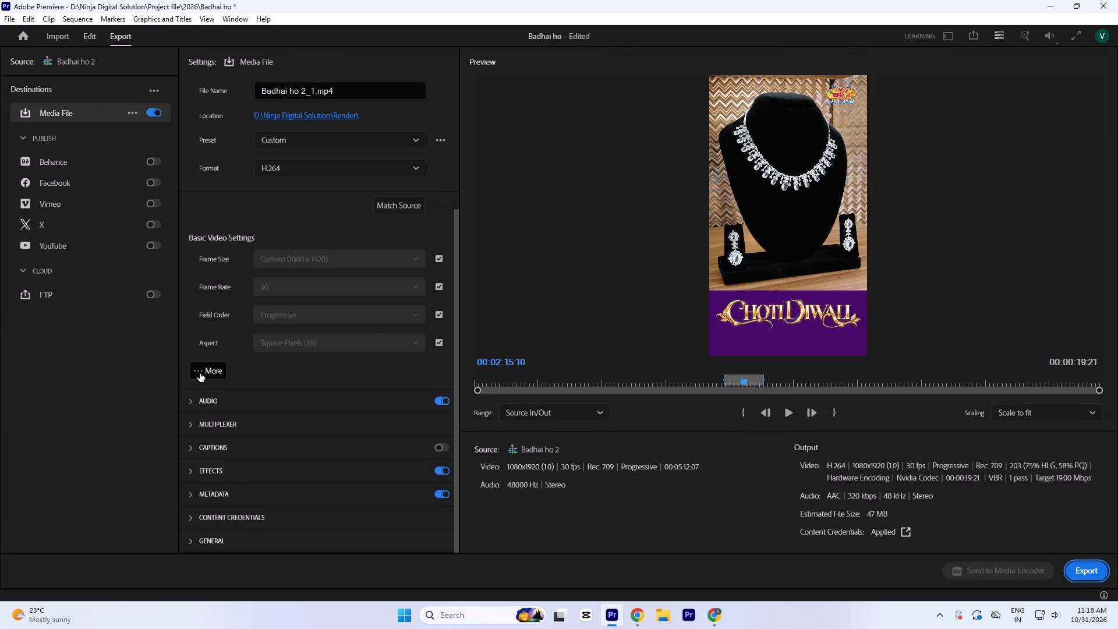
click(299, 116)
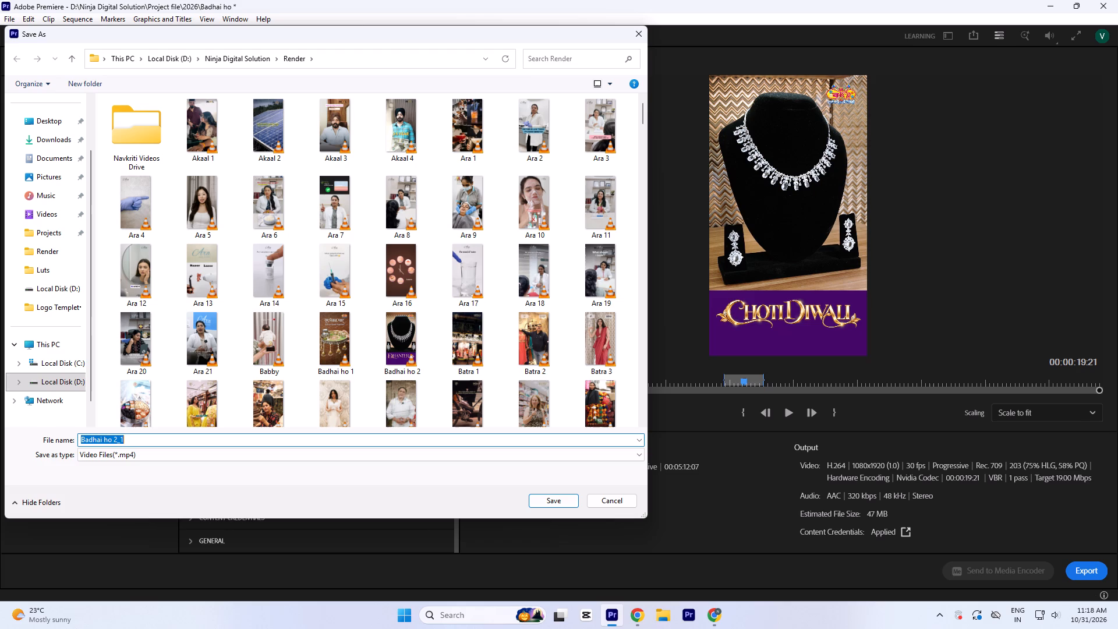
click(540, 56)
text(bad)
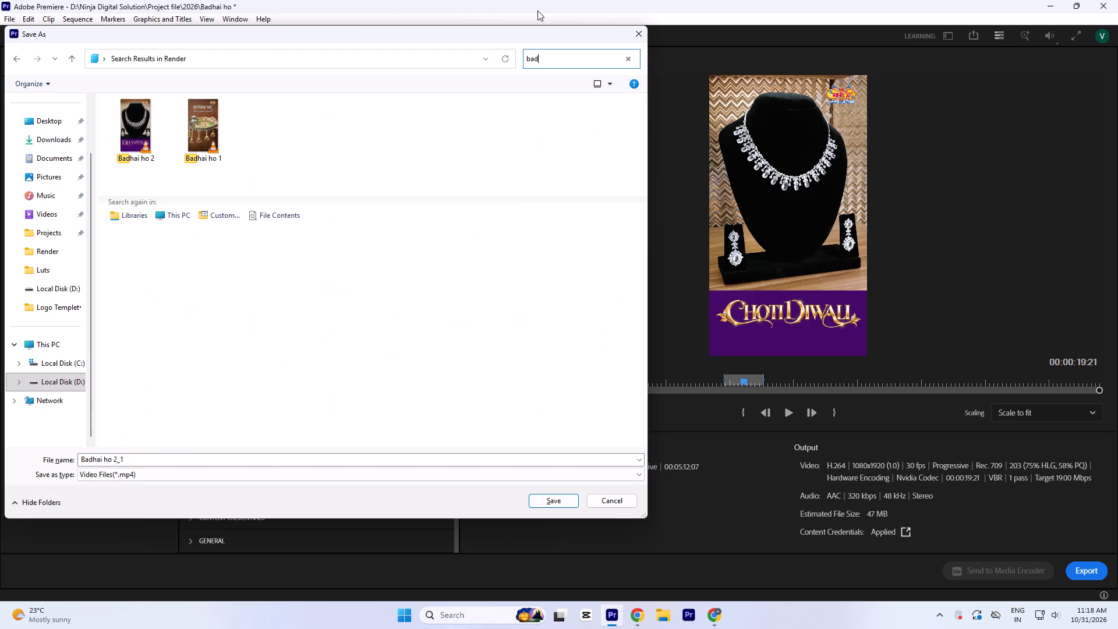
Name the export file "Badhai ho 2 (1)" and save it as the MP4 output in the Render folder.
click(124, 136)
double_click(155, 460)
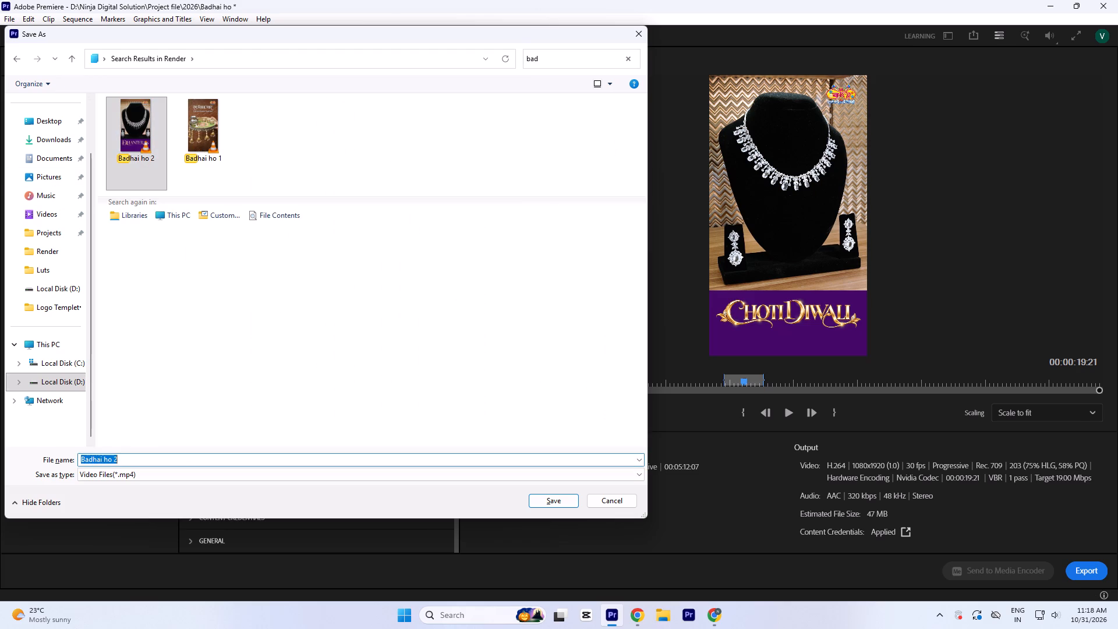
key(3)
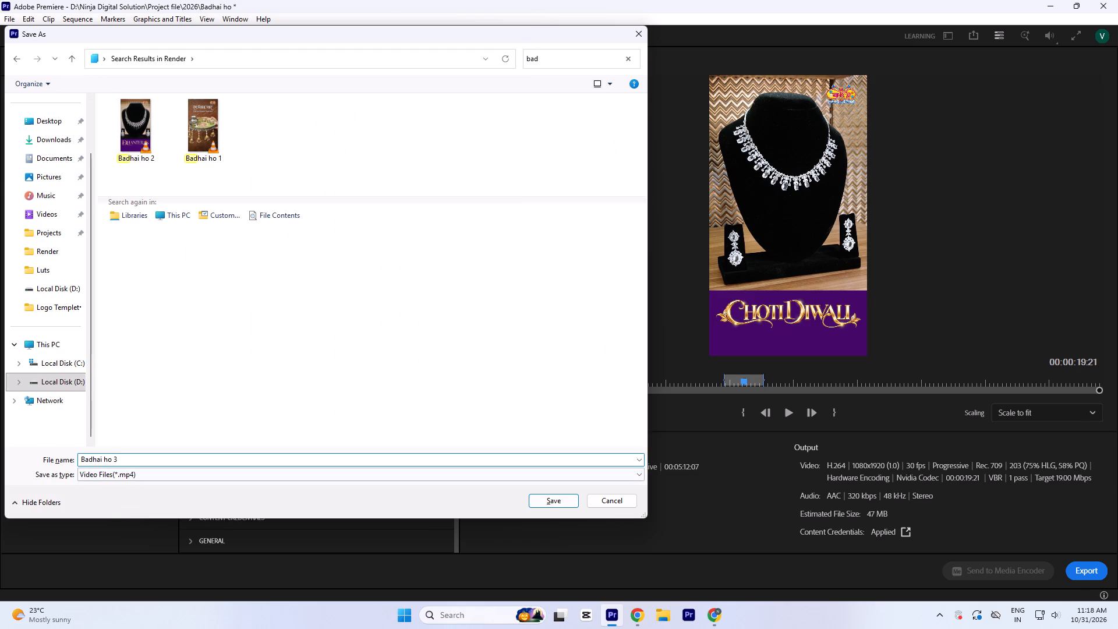
click(130, 456)
click(130, 456)
text(2()
text(1))
key(Left)
key(Left)
key(Left)
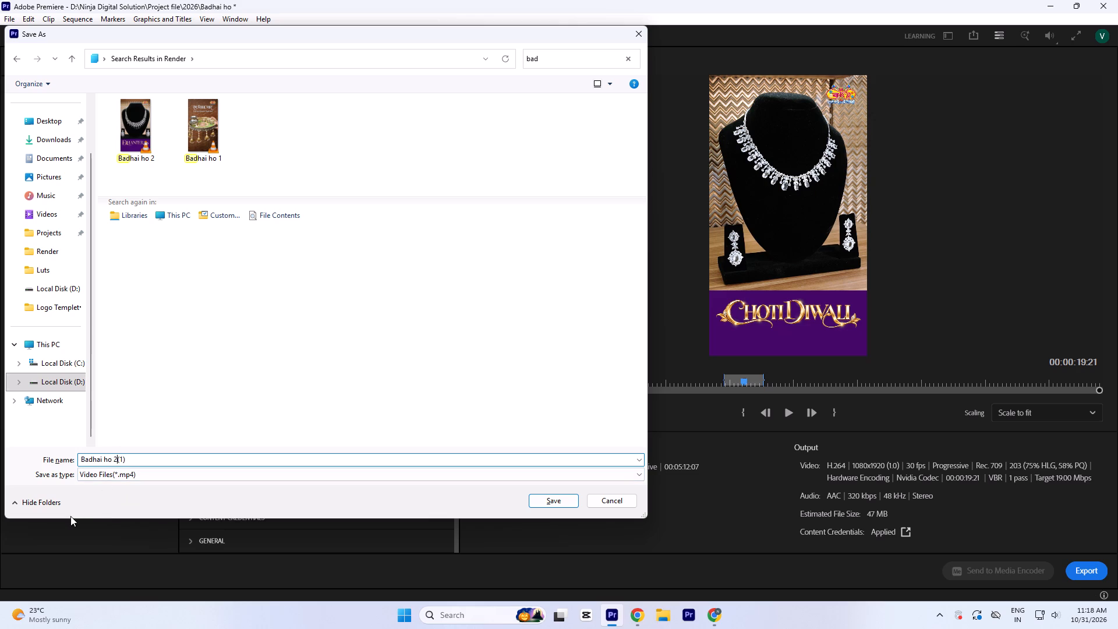
key(space)
click(630, 55)
click(561, 506)
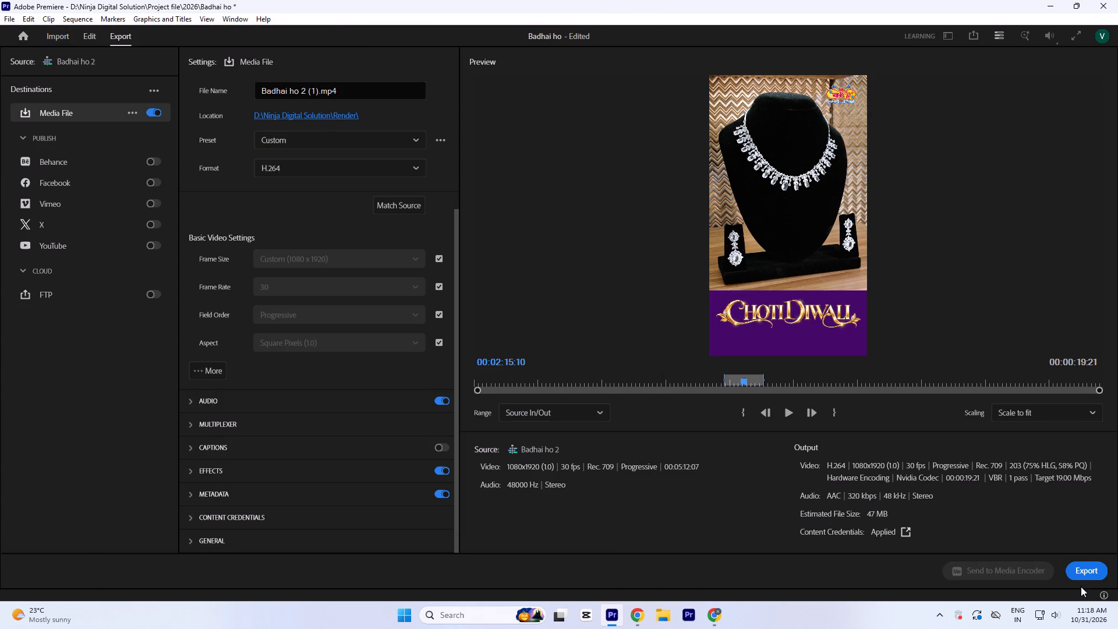
Export the Badhai ho 2 In-to-Out range as an H.264 video.
click(1085, 571)
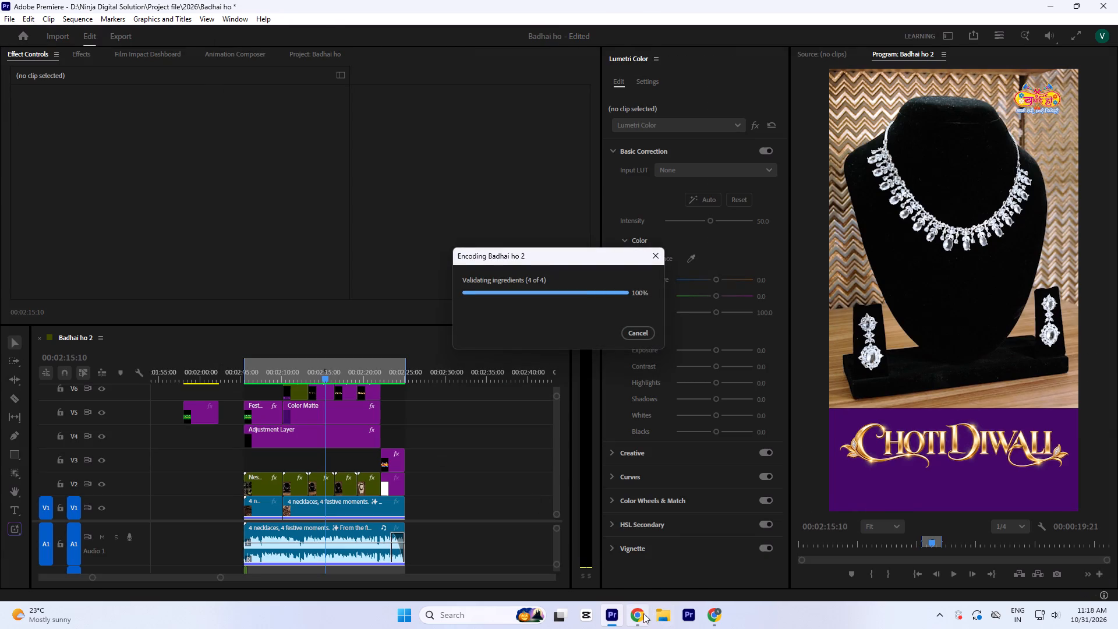
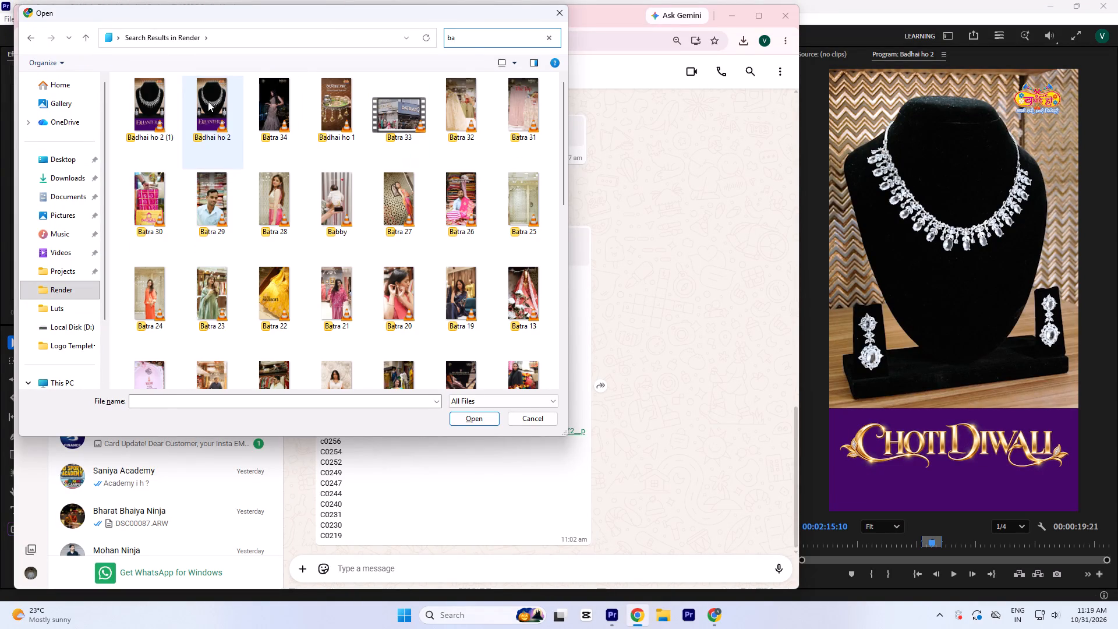
Play the Badhai ho 2 and Badhai ho 2 (1) exports in VLC and compare their opening necklace title.
right_click(208, 101)
click(229, 132)
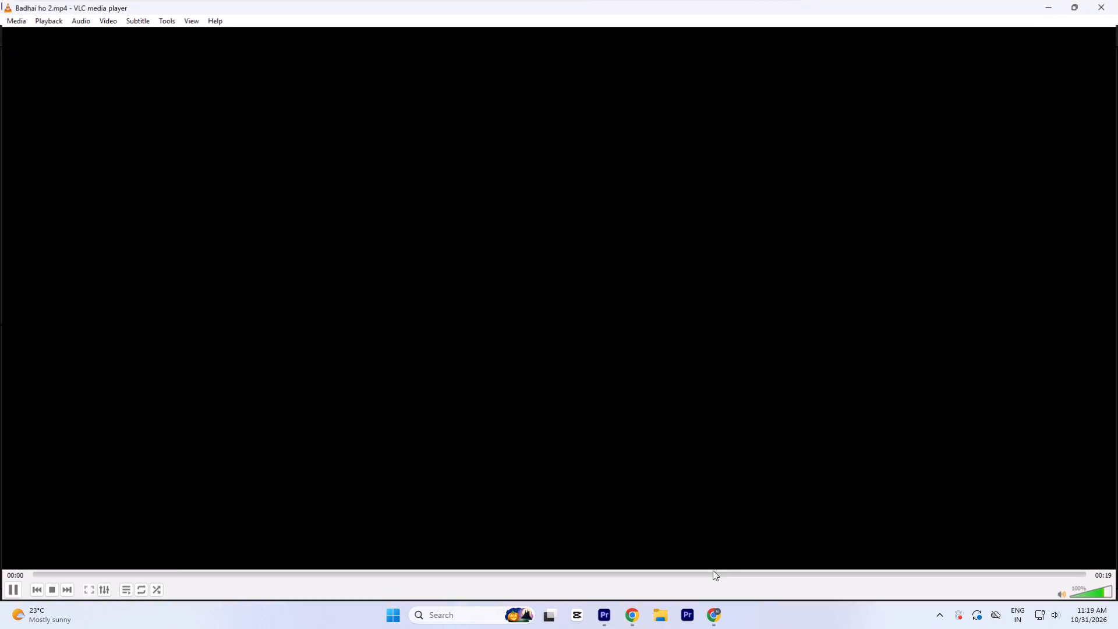
click(143, 574)
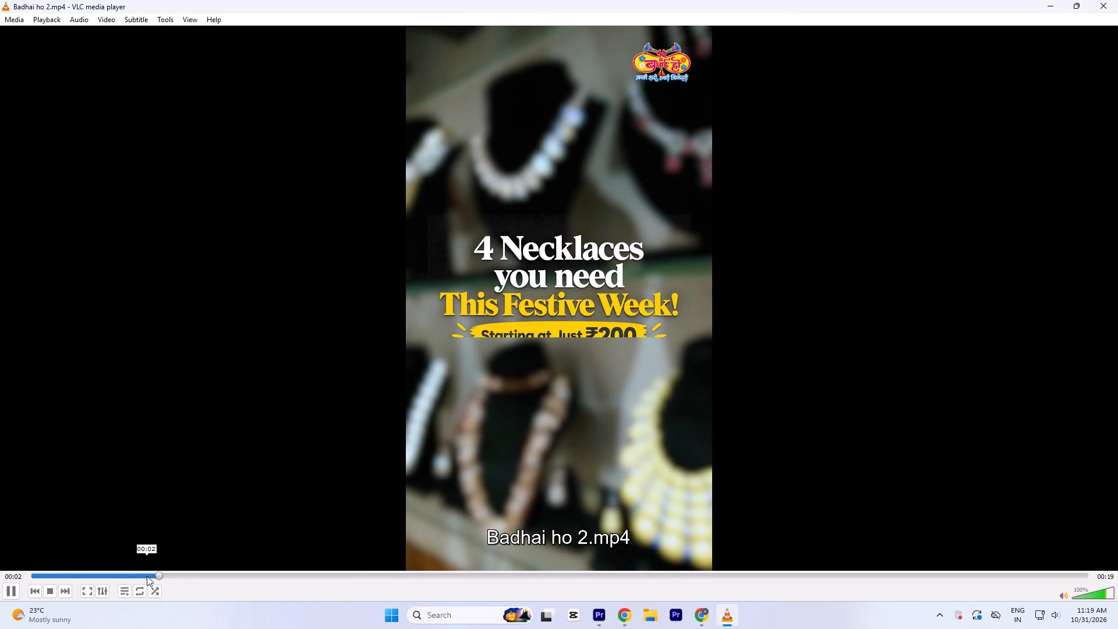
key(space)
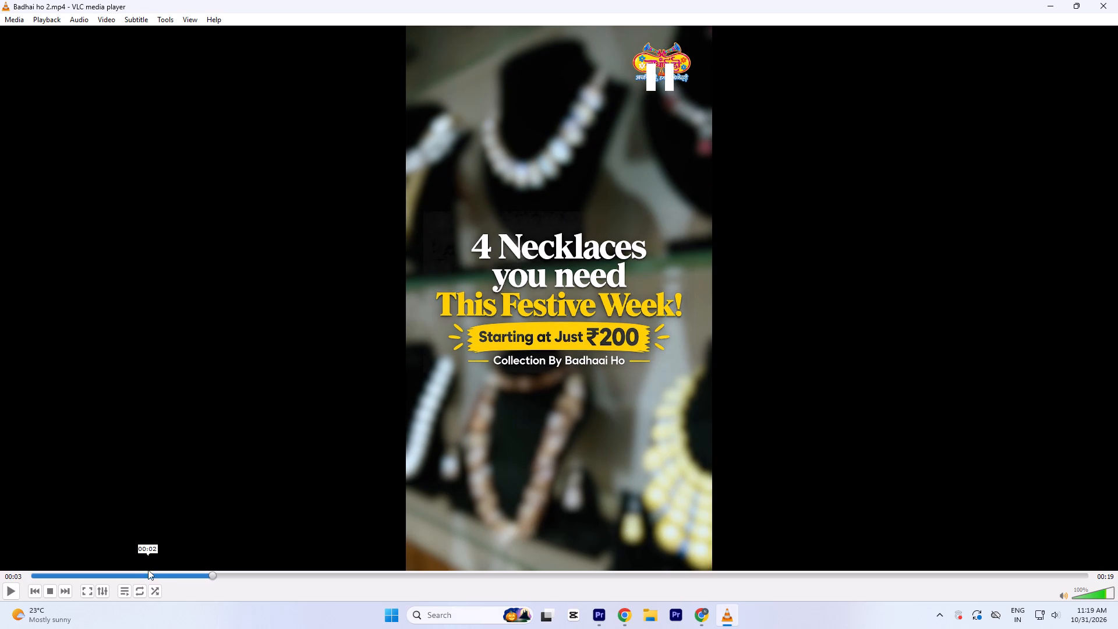
click(1110, 0)
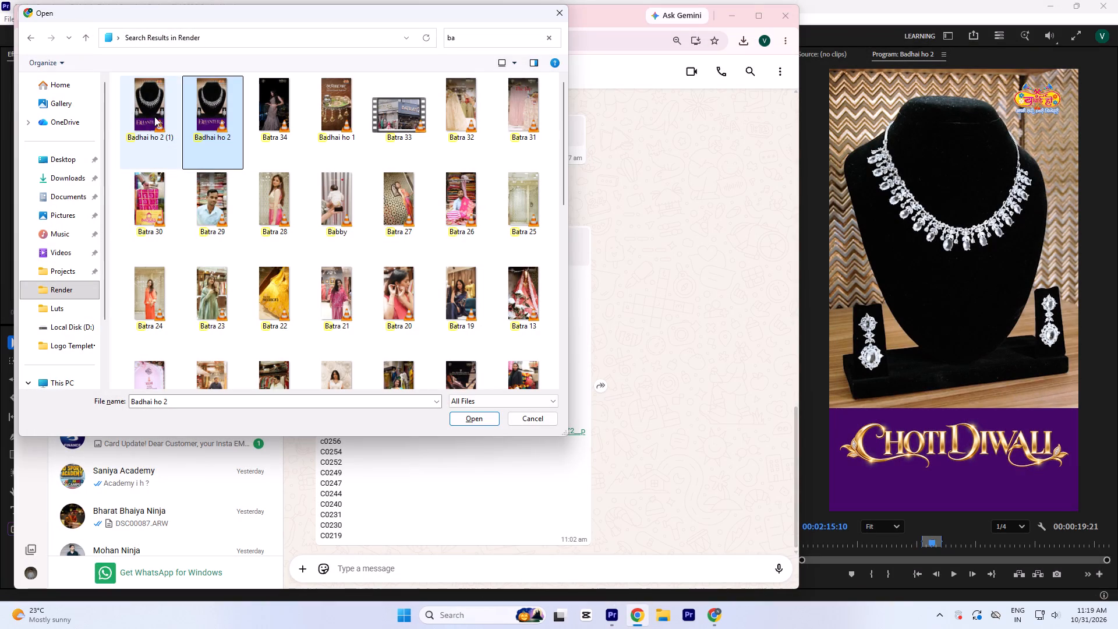
right_click(157, 111)
click(190, 139)
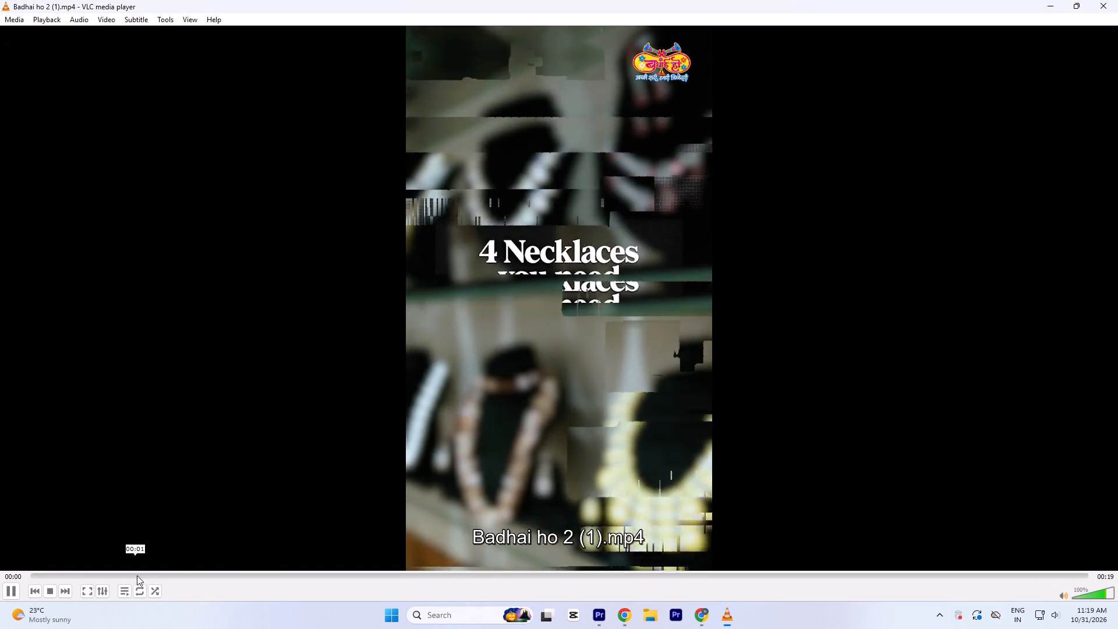
drag(107, 575, 158, 586)
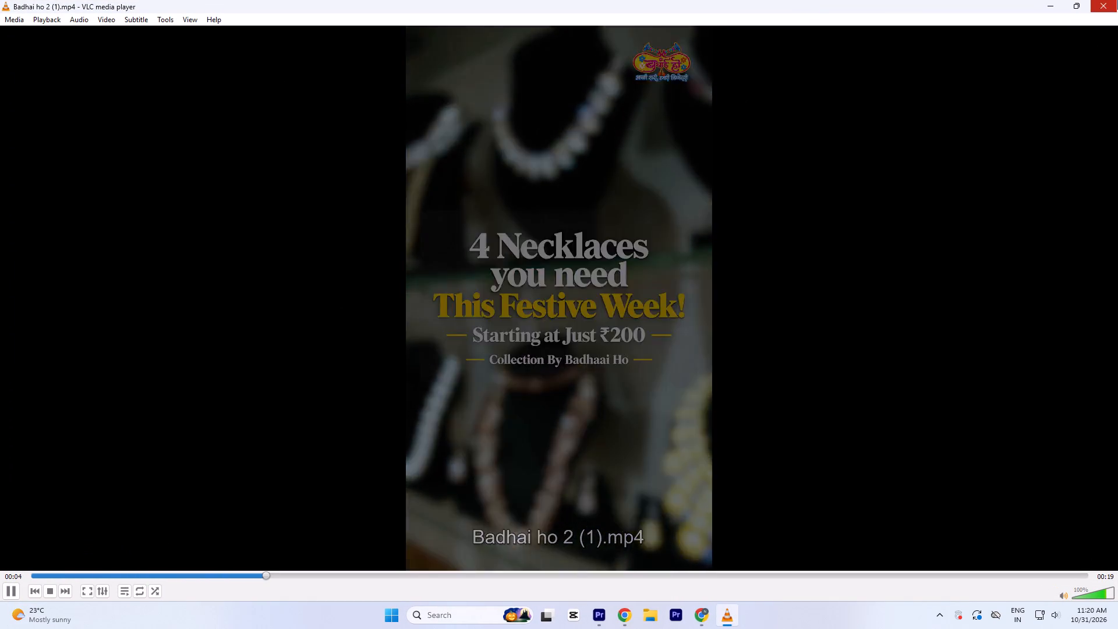
click(1106, 1)
Switch to Premiere, check the opening title's nested clip at 00:02:08:07 in the Badhai ho 2 sequence, and return to Chrome's file picker.
click(614, 612)
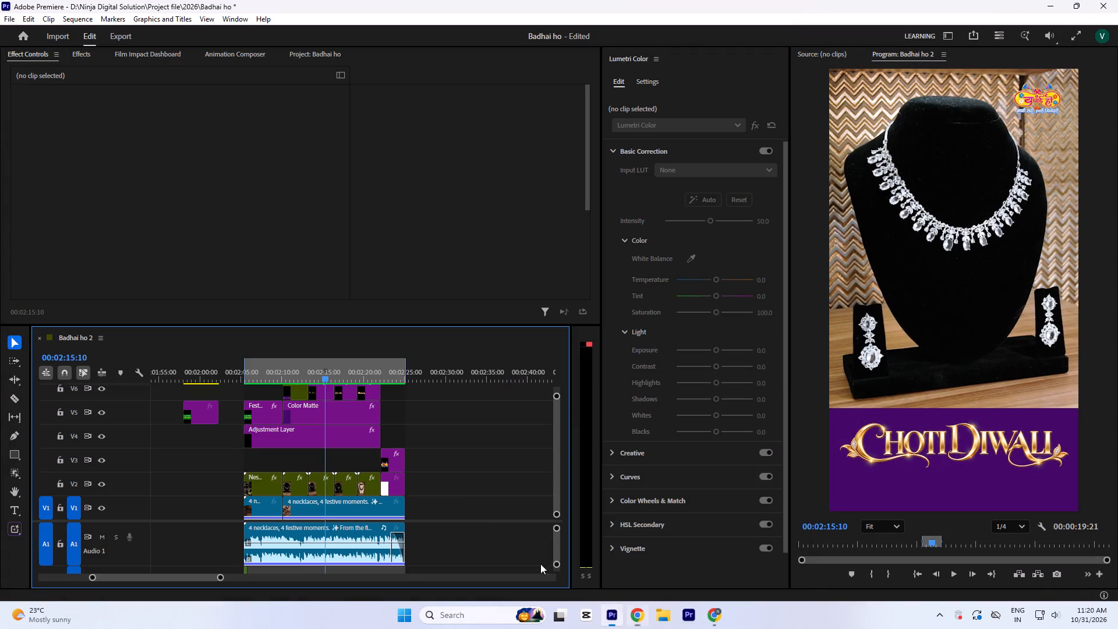
click(268, 378)
click(261, 487)
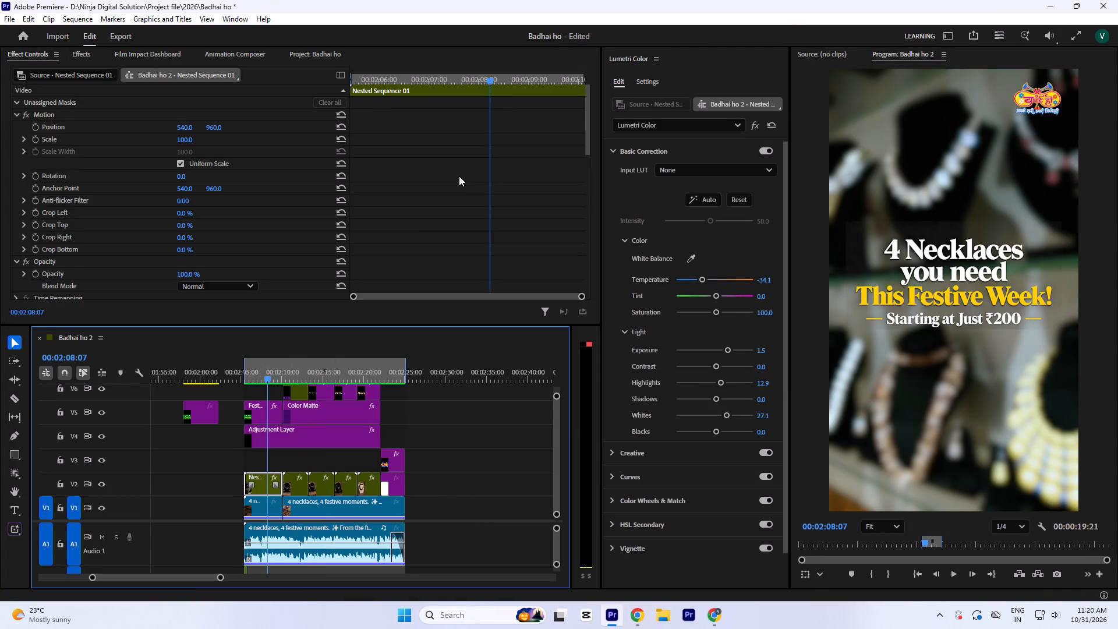
scroll(459, 176, down, 9)
click(636, 609)
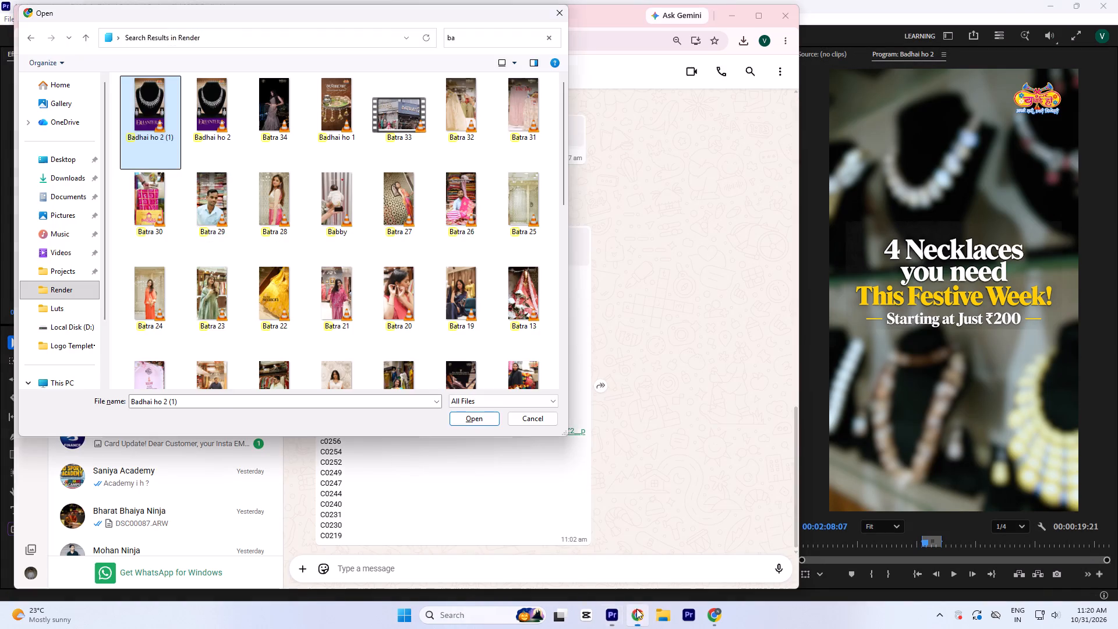